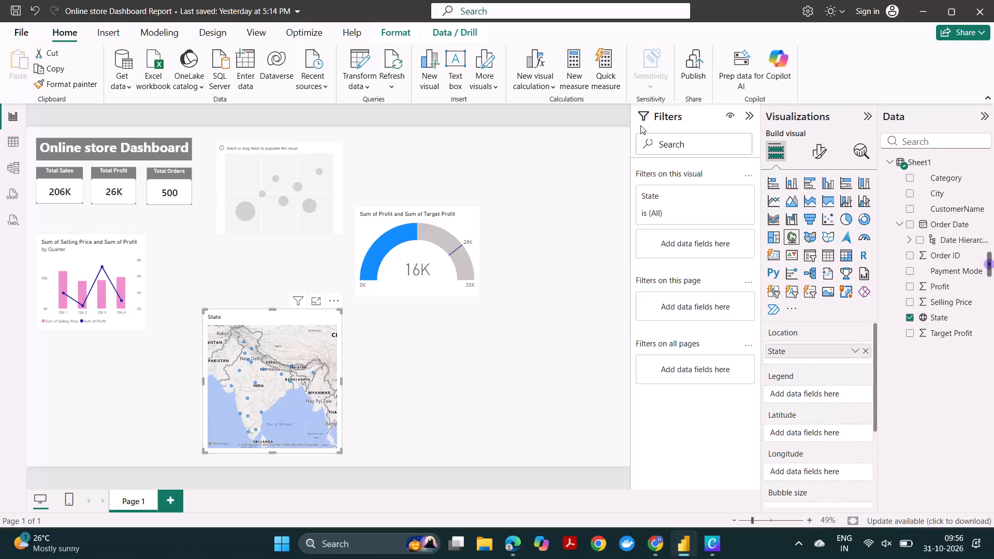
Set the State map visual's style to Dark in its map settings.
{"action": "left_click", "coordinate": [816, 148]}
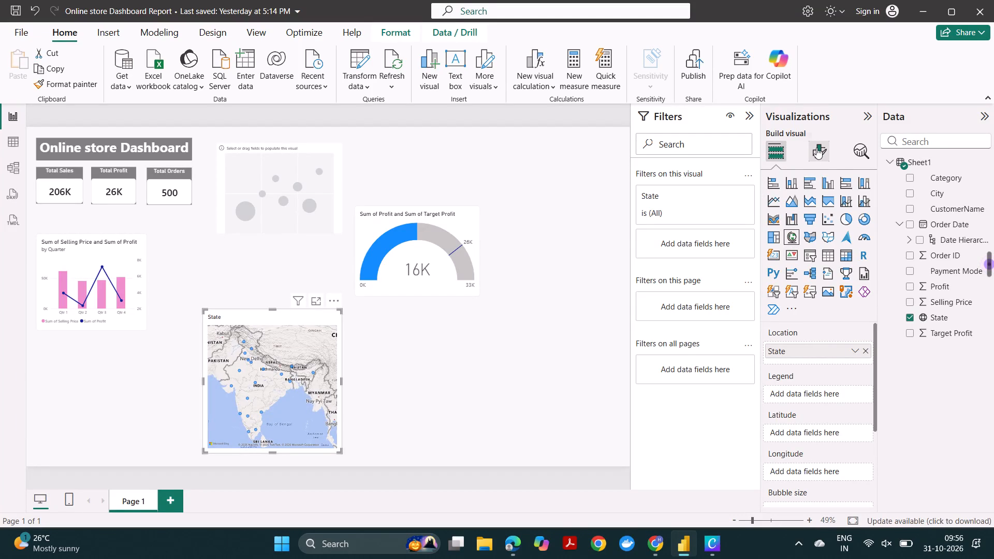
{"action": "left_click_drag", "start_coordinate": [788, 254], "coordinate": [788, 247]}
{"action": "left_click", "coordinate": [788, 247]}
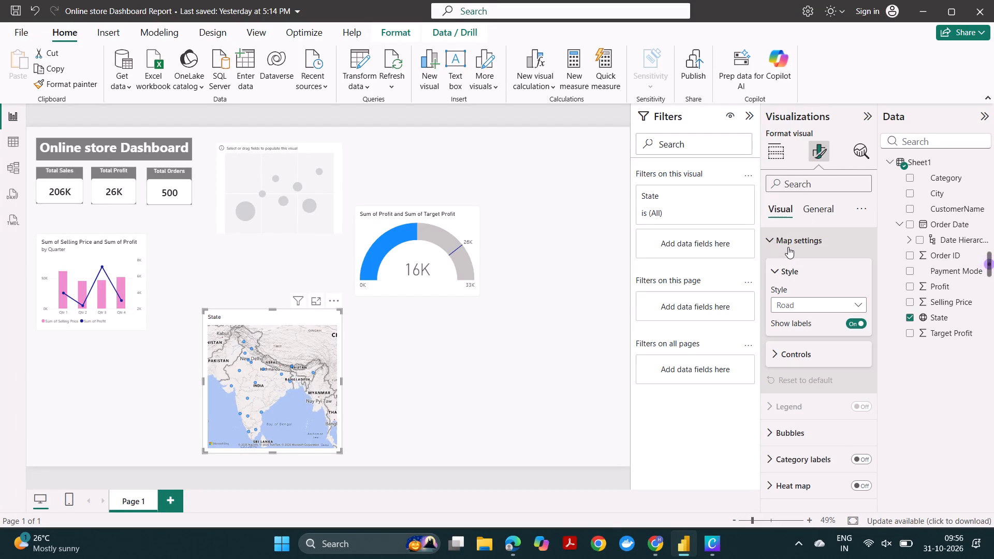
{"action": "left_click", "coordinate": [800, 347]}
{"action": "left_click", "coordinate": [800, 347]}
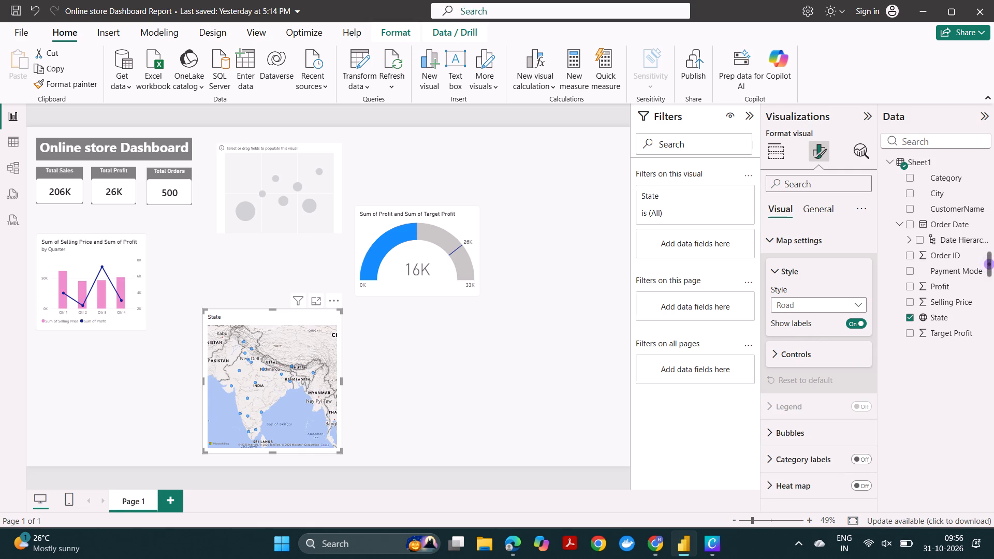
{"action": "left_click", "coordinate": [794, 306]}
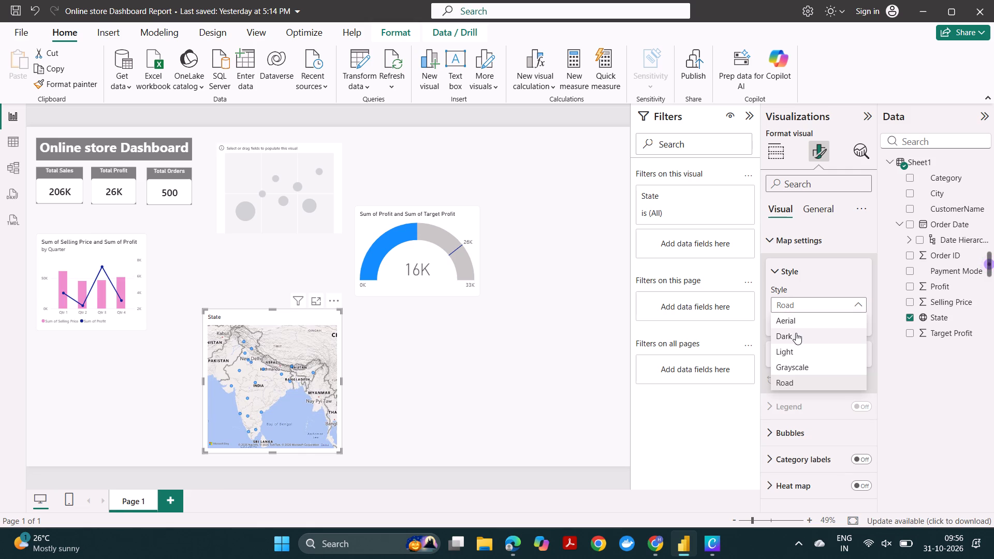
{"action": "left_click", "coordinate": [796, 333]}
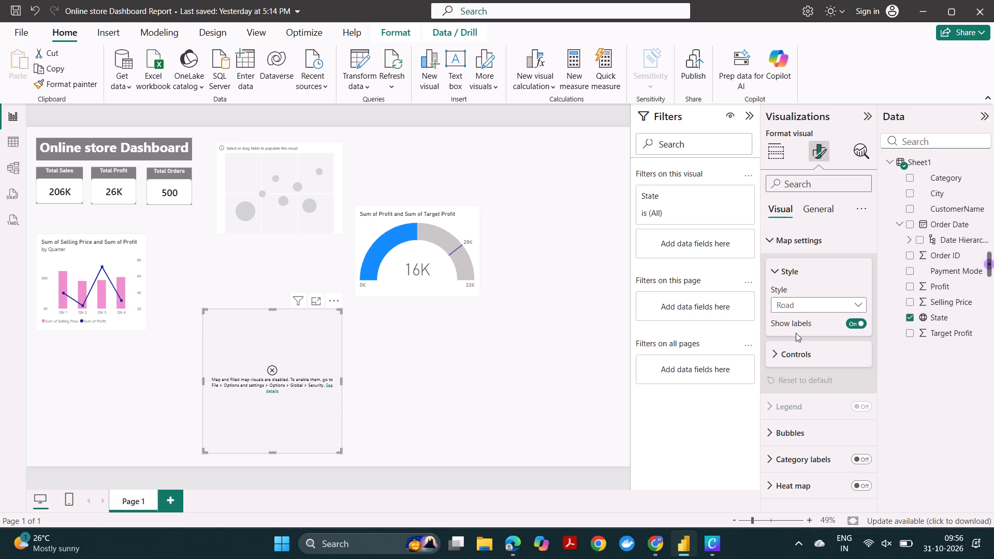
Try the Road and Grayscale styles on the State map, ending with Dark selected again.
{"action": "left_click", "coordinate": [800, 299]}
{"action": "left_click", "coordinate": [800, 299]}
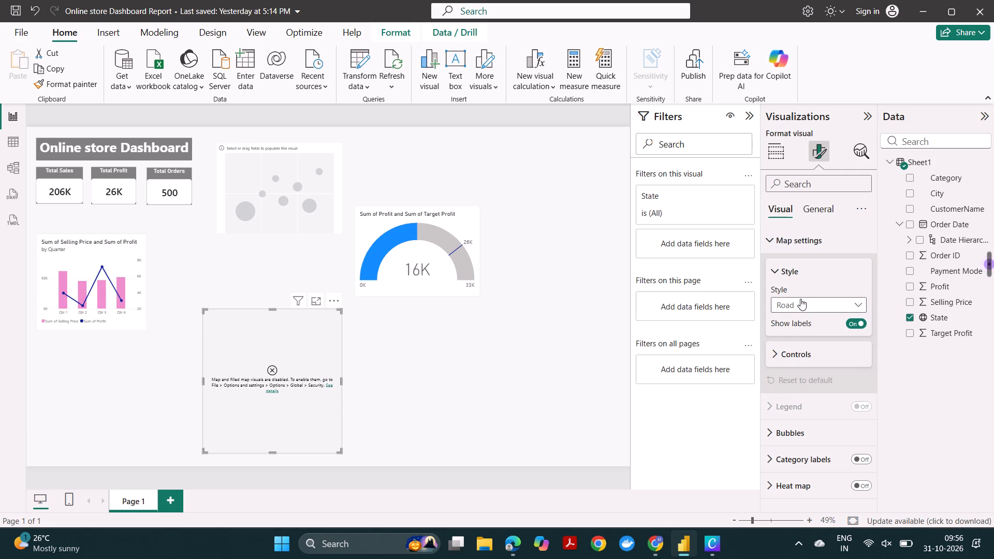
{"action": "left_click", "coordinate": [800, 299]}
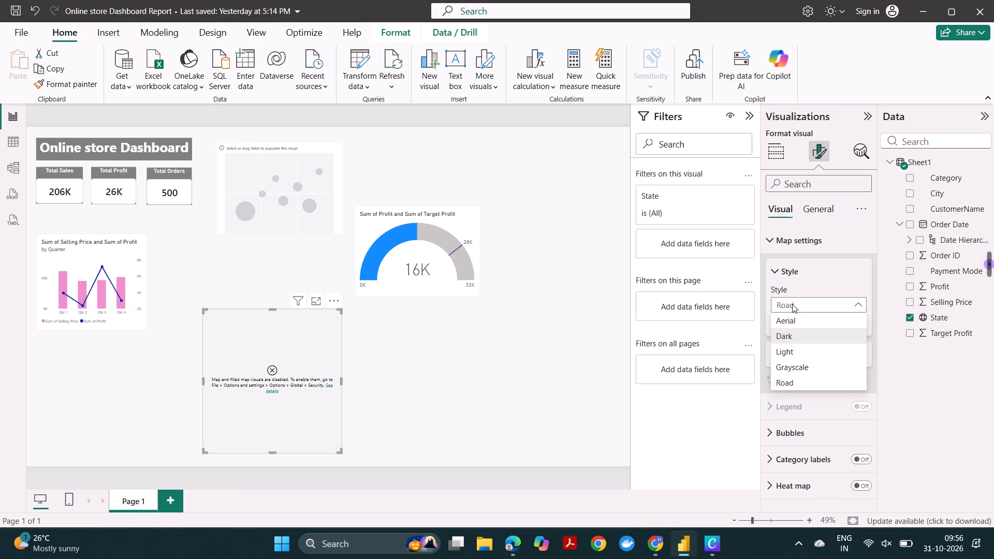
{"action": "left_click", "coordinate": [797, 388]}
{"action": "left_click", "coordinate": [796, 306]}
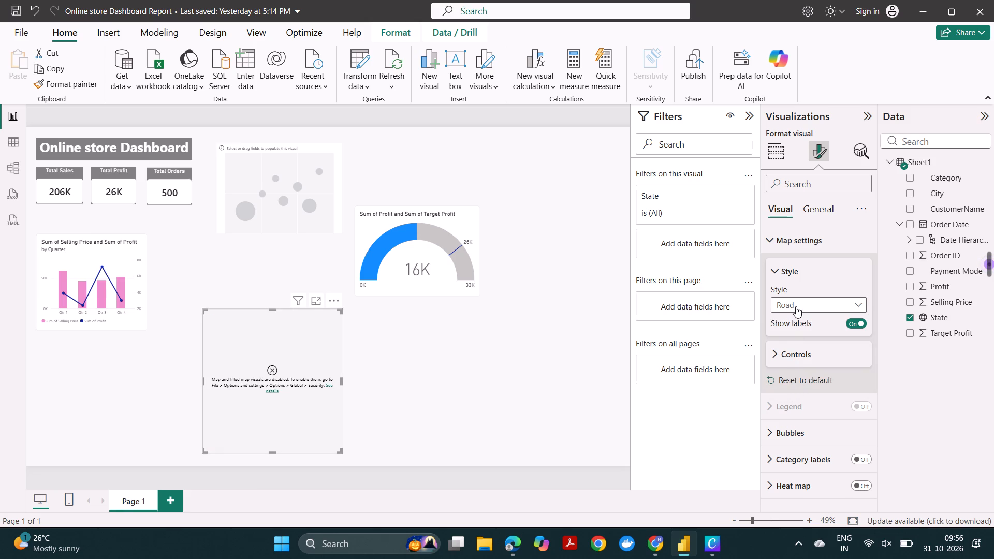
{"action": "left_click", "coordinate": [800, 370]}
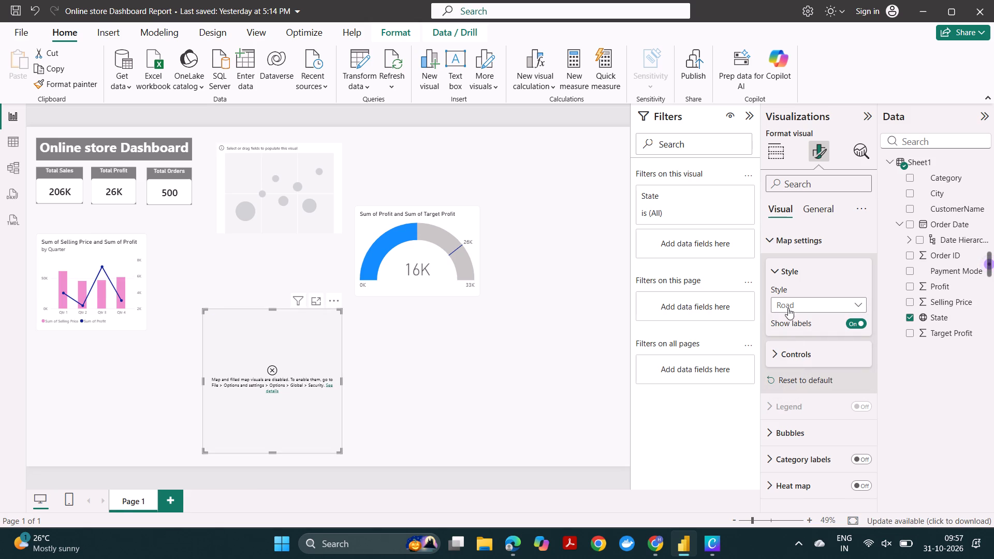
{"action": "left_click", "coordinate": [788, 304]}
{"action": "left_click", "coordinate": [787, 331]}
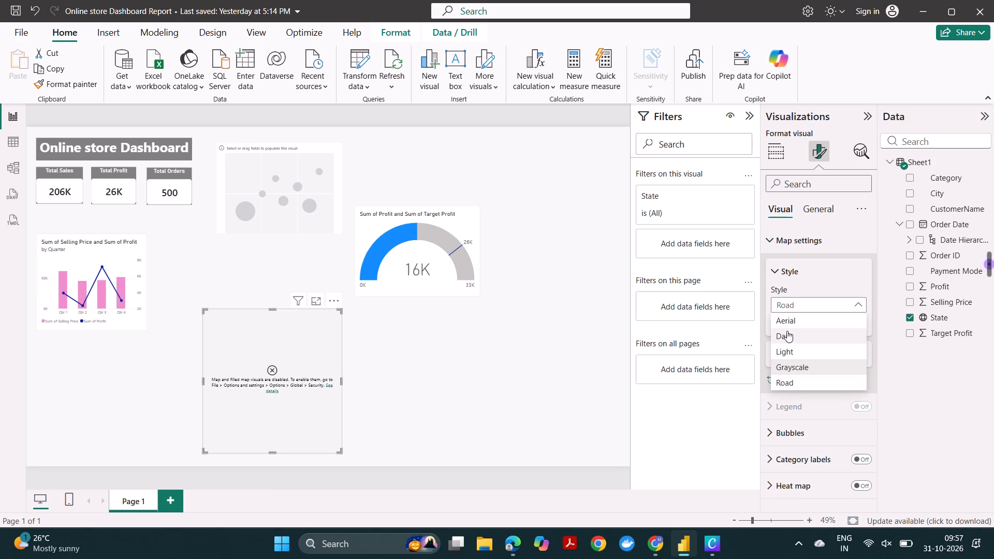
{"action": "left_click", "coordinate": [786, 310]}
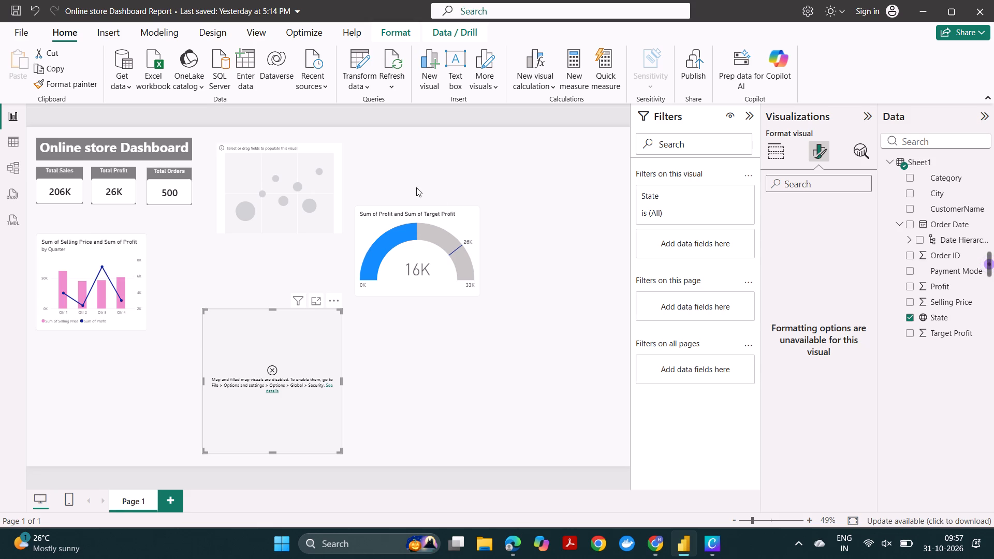
Save the Online store Dashboard report.
{"action": "left_click", "coordinate": [31, 30]}
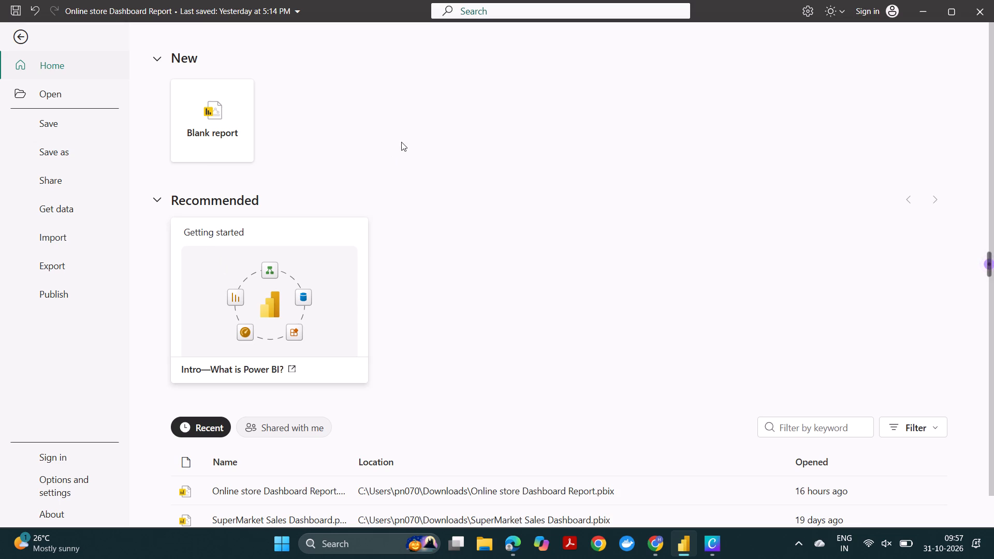
{"action": "left_click", "coordinate": [50, 124]}
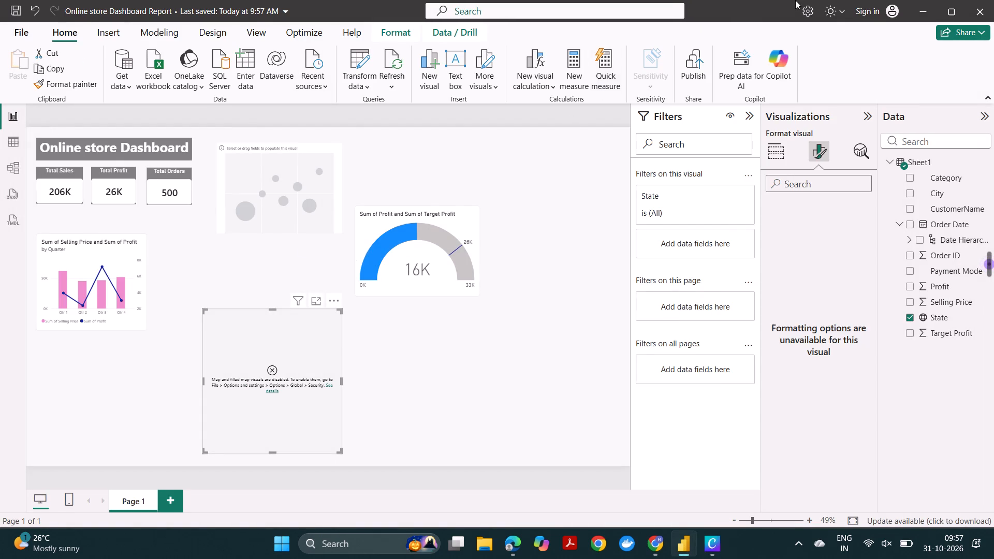
Close Power BI Desktop, relaunch it and reopen the recent Online store Dashboard Report.
{"action": "left_click", "coordinate": [993, 6]}
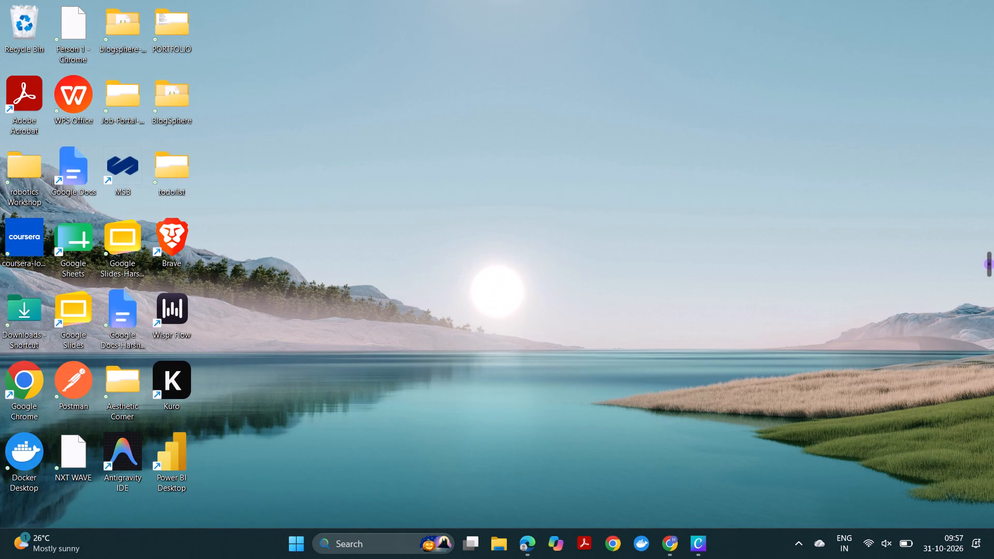
{"action": "double_click", "coordinate": [172, 458]}
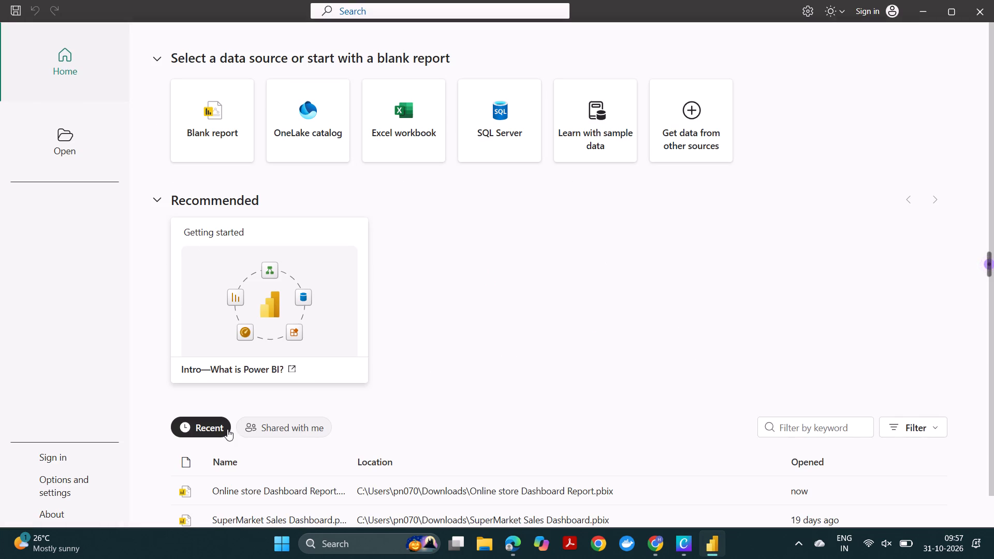
{"action": "left_click", "coordinate": [270, 493]}
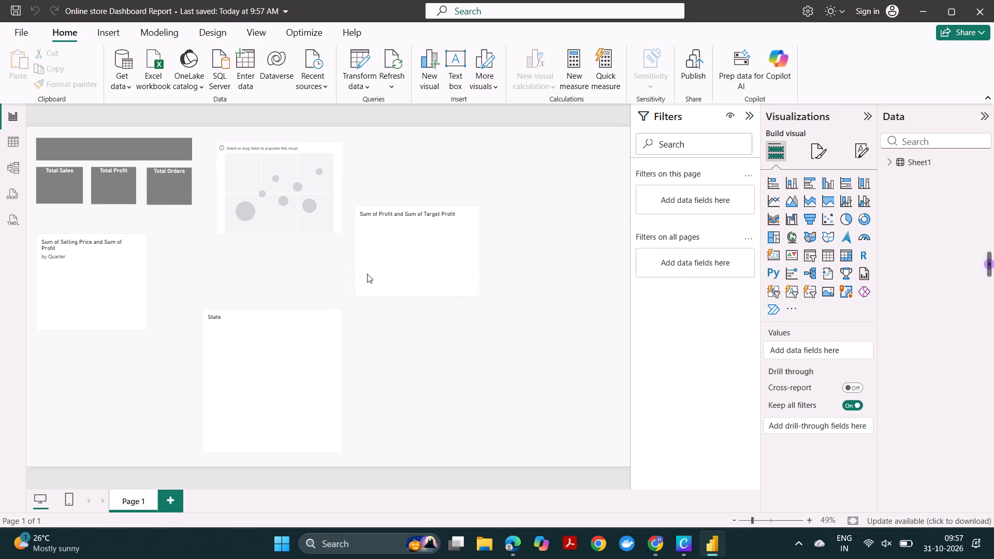
{"action": "scroll", "coordinate": [368, 341], "scroll_direction": "down", "scroll_amount": 1}
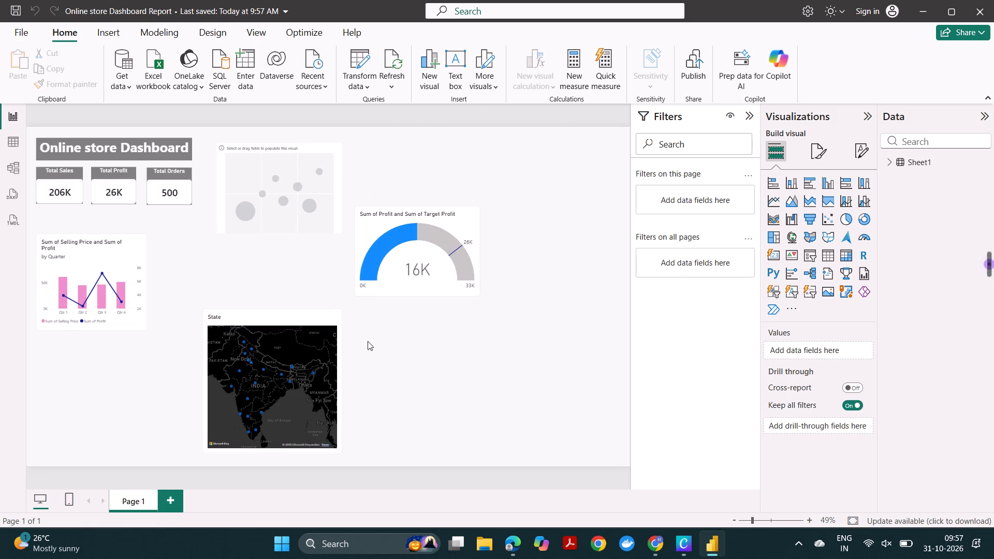
Look through the page's format sections, including page information, canvas settings and canvas background, and the theme options.
{"action": "left_click", "coordinate": [812, 152]}
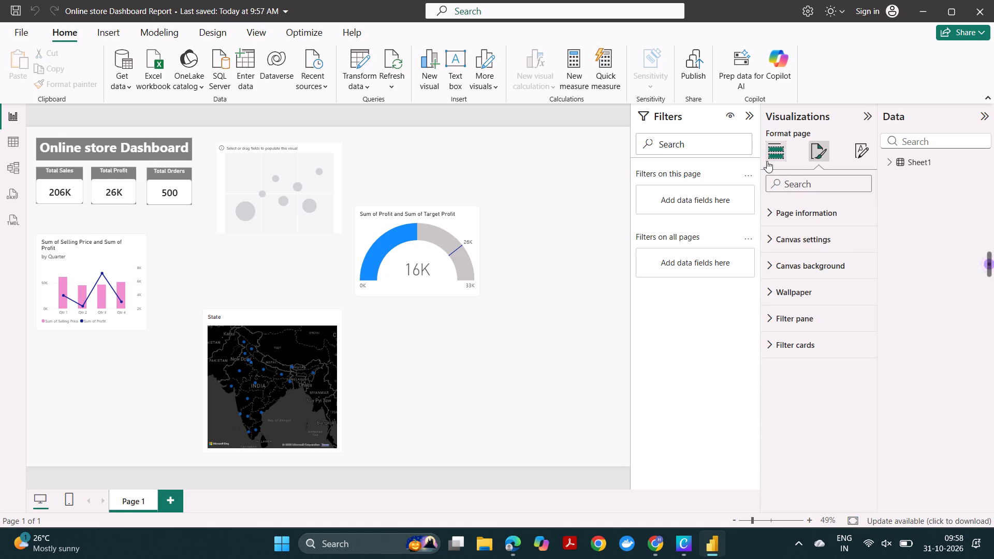
{"action": "left_click", "coordinate": [767, 161]}
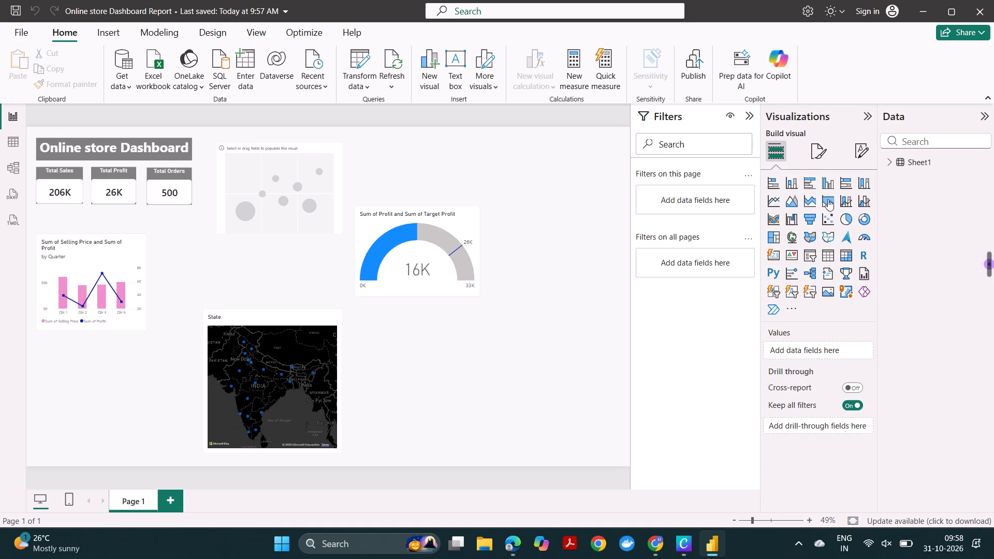
{"action": "left_click", "coordinate": [861, 154]}
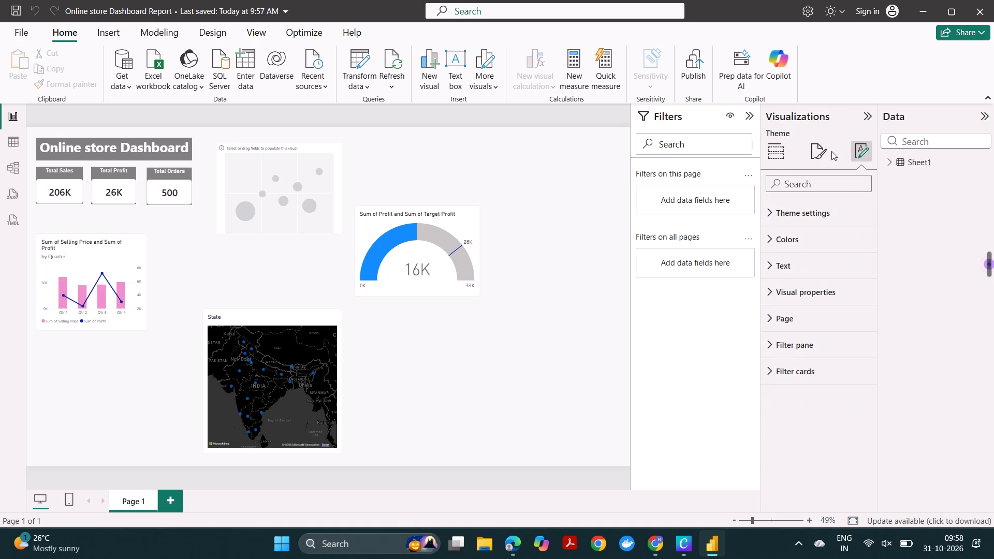
{"action": "left_click", "coordinate": [812, 153]}
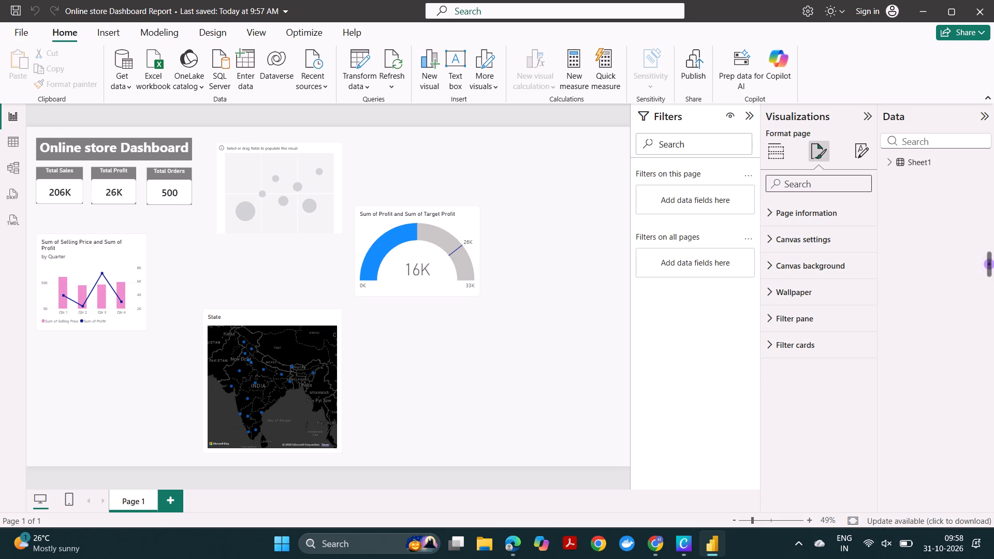
{"action": "left_click", "coordinate": [815, 221]}
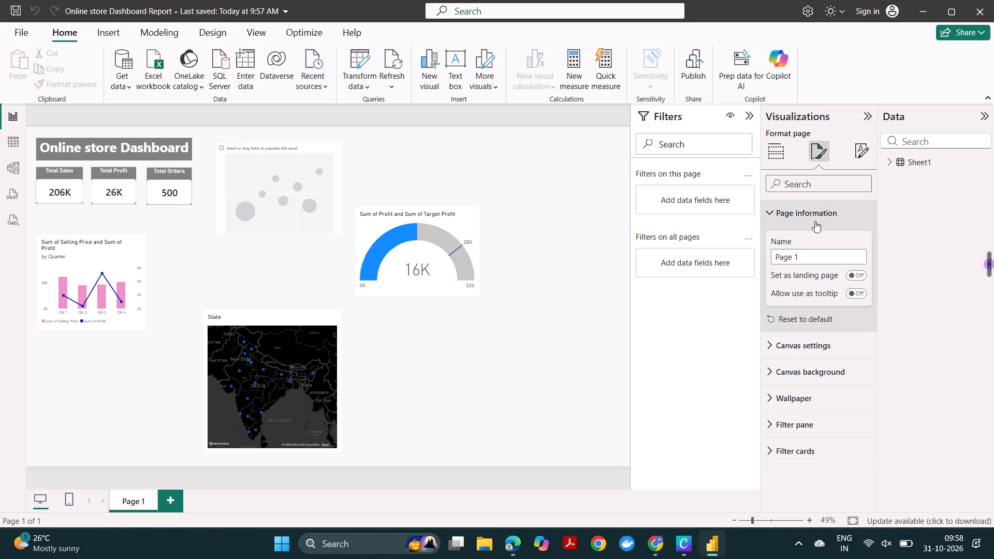
{"action": "left_click", "coordinate": [815, 221]}
{"action": "left_click", "coordinate": [810, 244]}
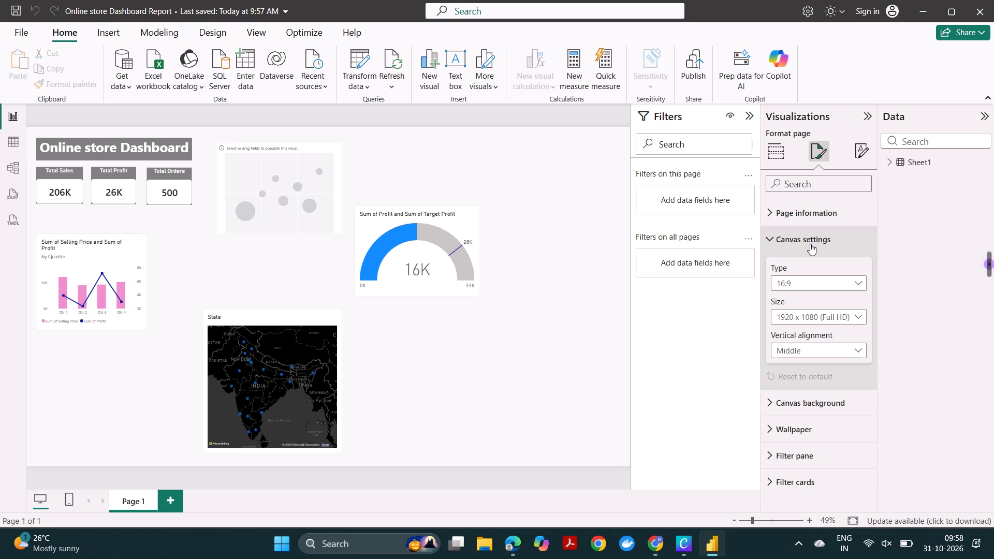
{"action": "left_click", "coordinate": [810, 244]}
{"action": "left_click", "coordinate": [802, 268]}
{"action": "left_click", "coordinate": [802, 268]}
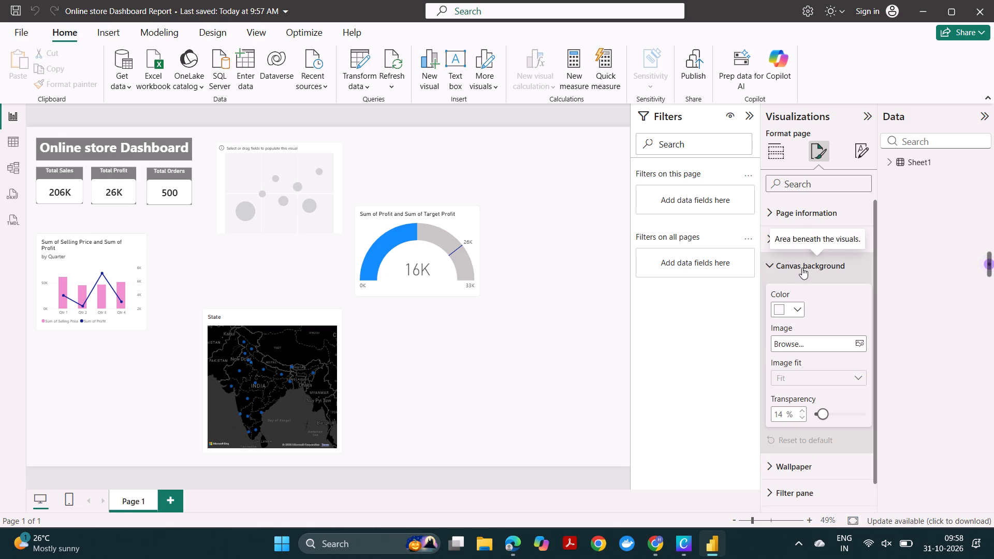
{"action": "left_click", "coordinate": [805, 292]}
{"action": "left_click", "coordinate": [805, 292]}
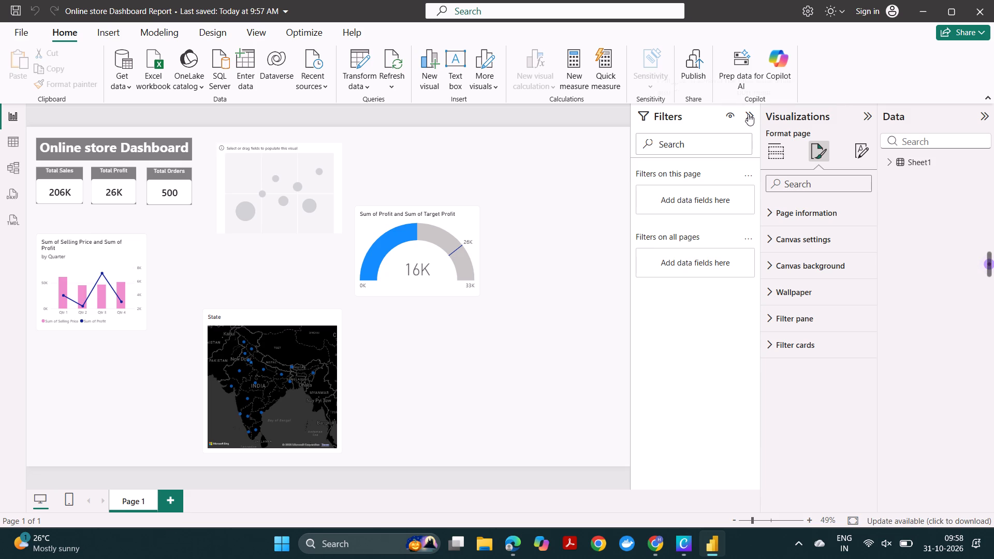
{"action": "left_click", "coordinate": [773, 152]}
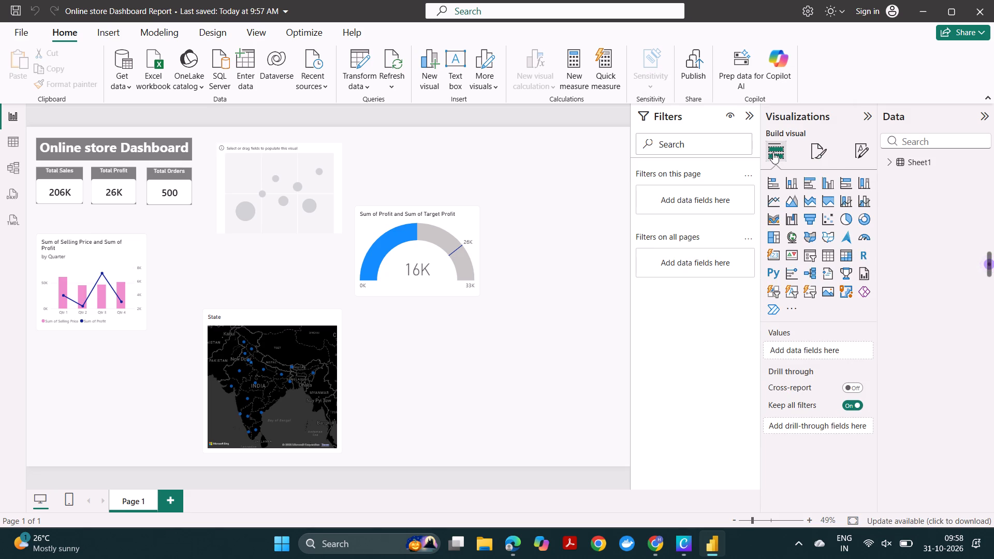
{"action": "left_click", "coordinate": [819, 140]}
{"action": "left_click", "coordinate": [816, 152]}
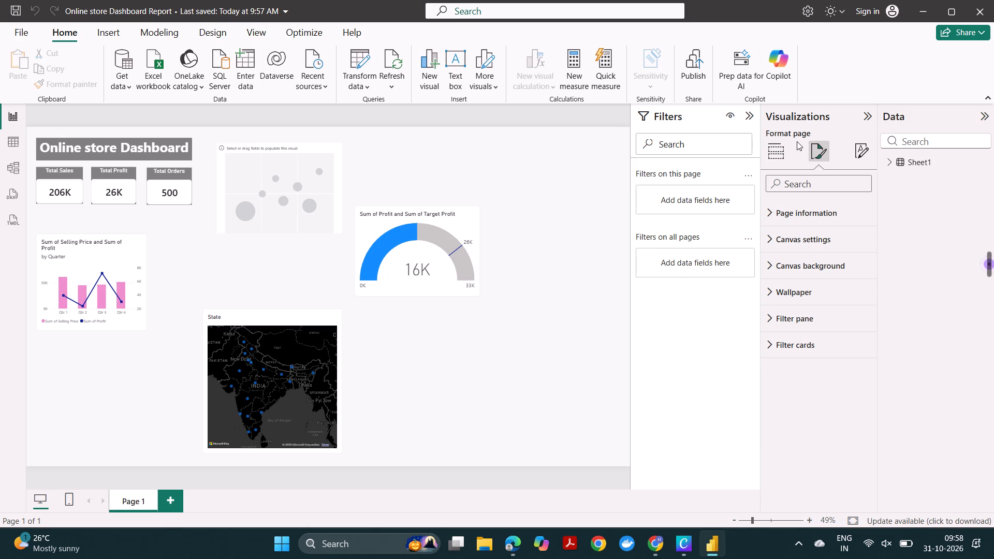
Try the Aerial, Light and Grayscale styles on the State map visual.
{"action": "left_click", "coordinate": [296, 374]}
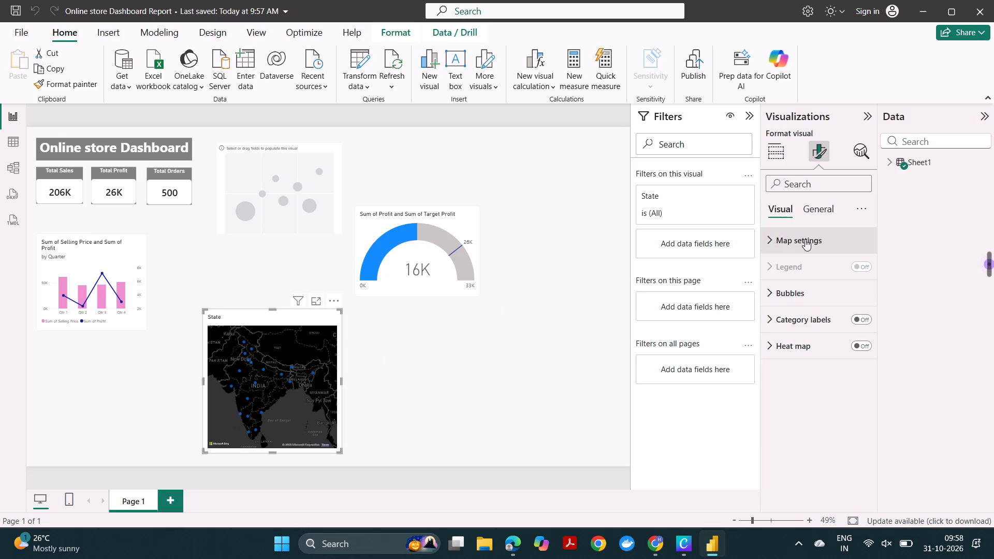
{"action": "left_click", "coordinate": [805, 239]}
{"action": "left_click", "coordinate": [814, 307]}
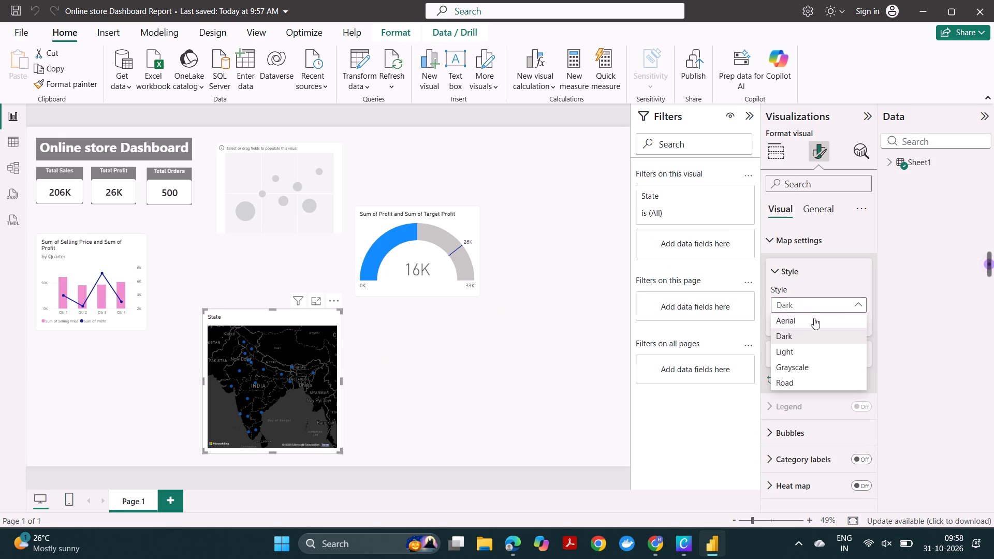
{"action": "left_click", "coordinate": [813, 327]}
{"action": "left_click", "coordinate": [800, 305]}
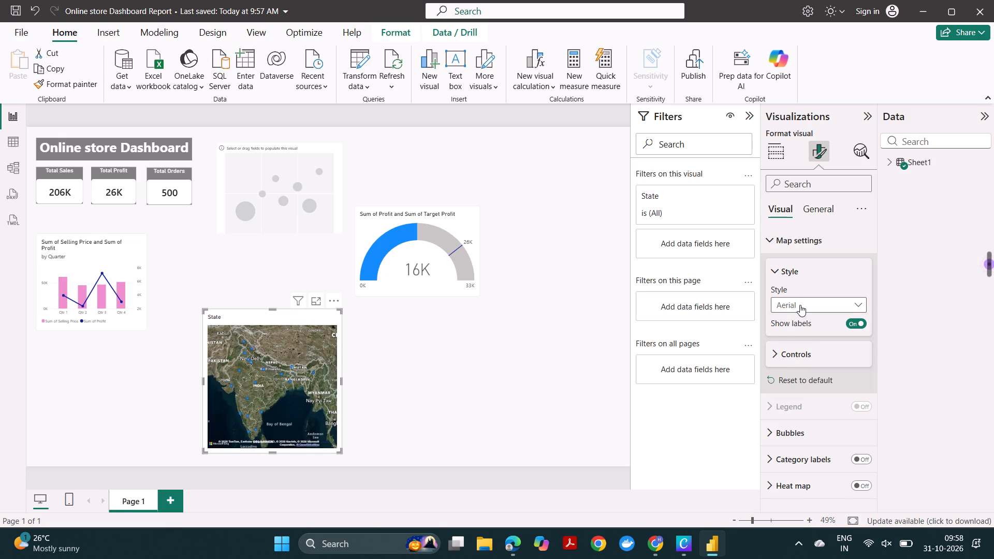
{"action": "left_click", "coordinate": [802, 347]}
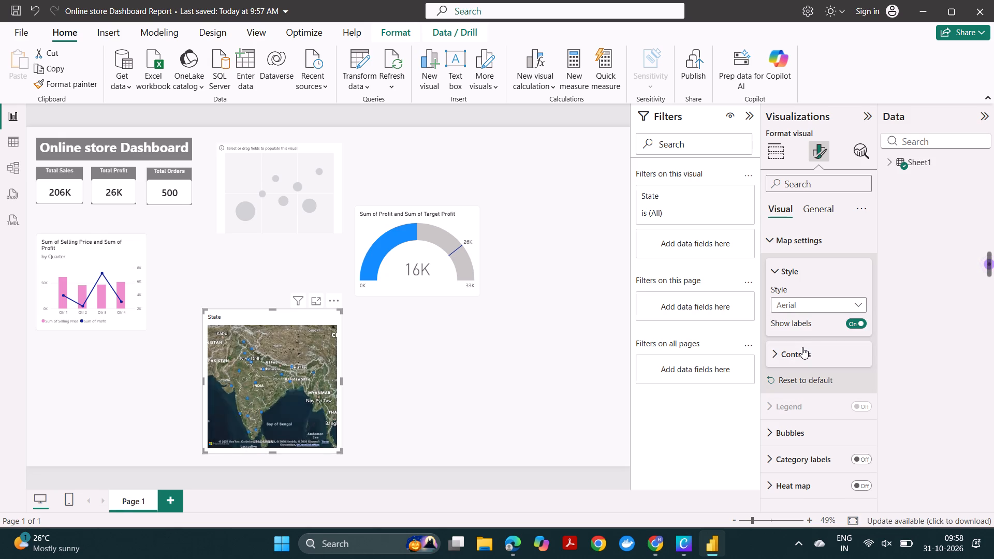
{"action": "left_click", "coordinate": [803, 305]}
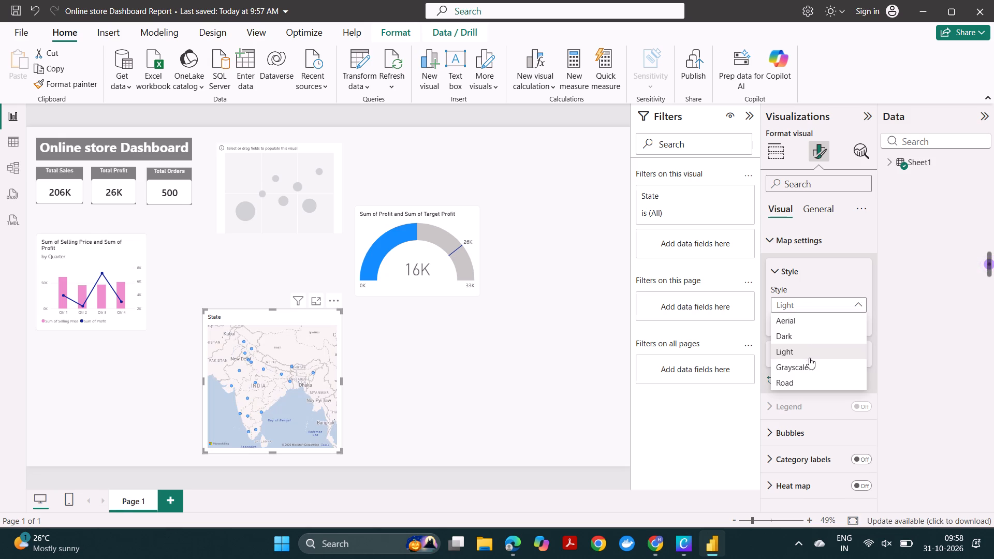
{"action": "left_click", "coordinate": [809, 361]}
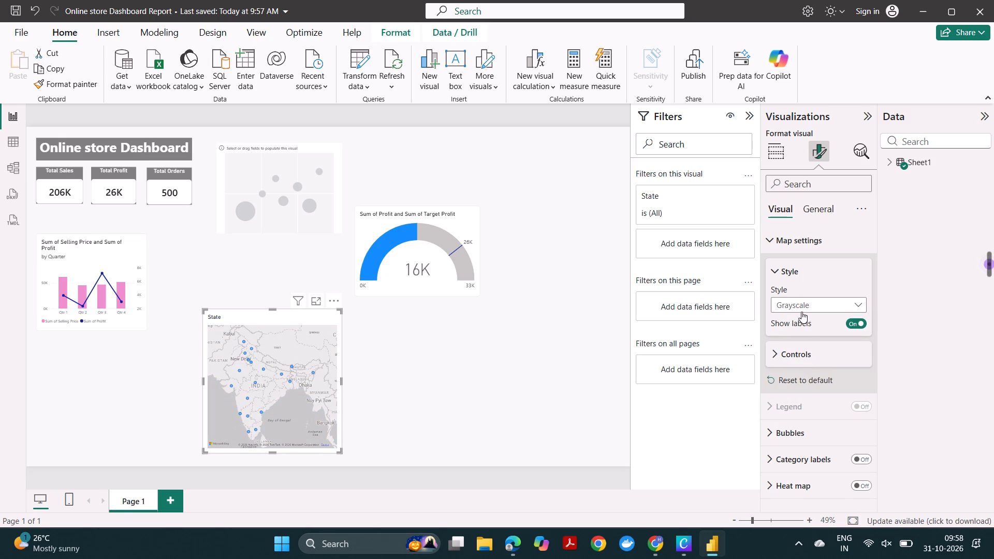
Set the State map's style to Dark.
{"action": "left_click", "coordinate": [801, 311]}
{"action": "left_click", "coordinate": [803, 336]}
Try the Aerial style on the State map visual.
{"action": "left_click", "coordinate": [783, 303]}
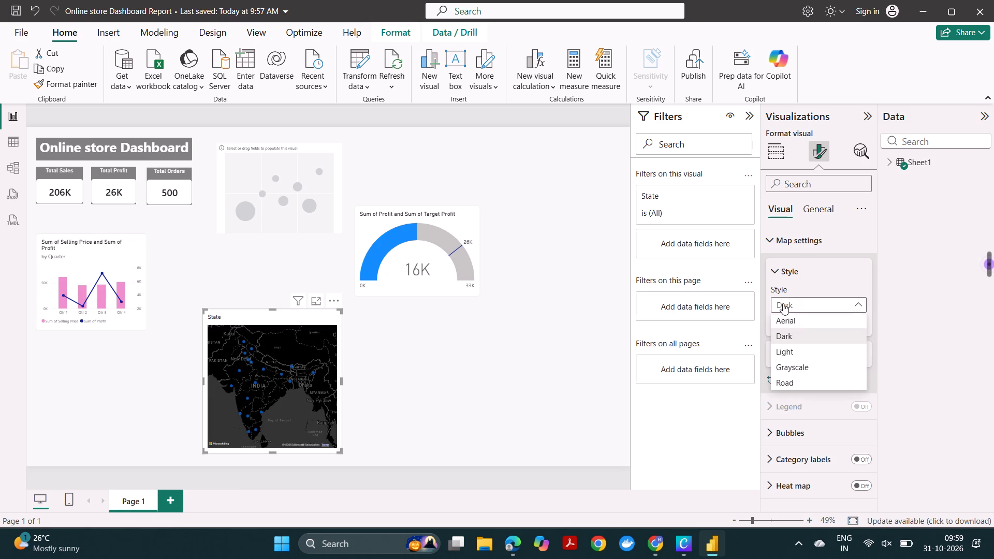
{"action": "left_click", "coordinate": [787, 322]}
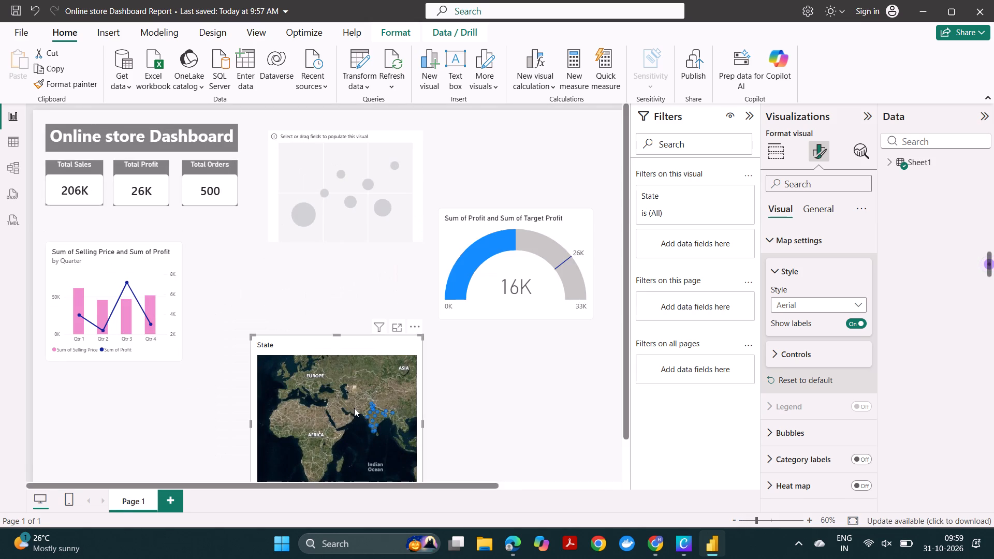
Examine the aerial State map at different zoom levels, from individual countries out to the whole world.
{"action": "scroll", "coordinate": [504, 421], "scroll_direction": "down", "scroll_amount": 1}
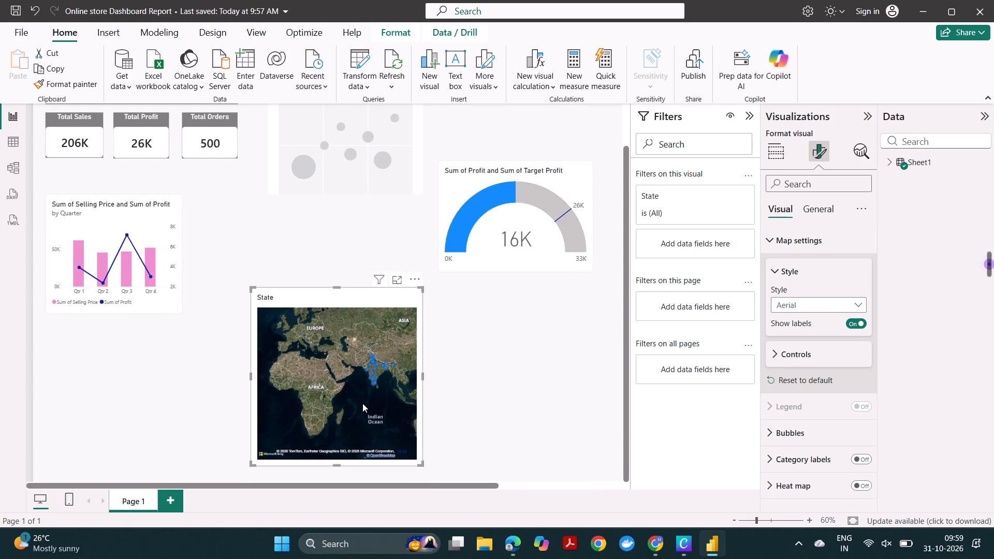
{"action": "scroll", "coordinate": [384, 363], "scroll_direction": "left", "scroll_amount": 1}
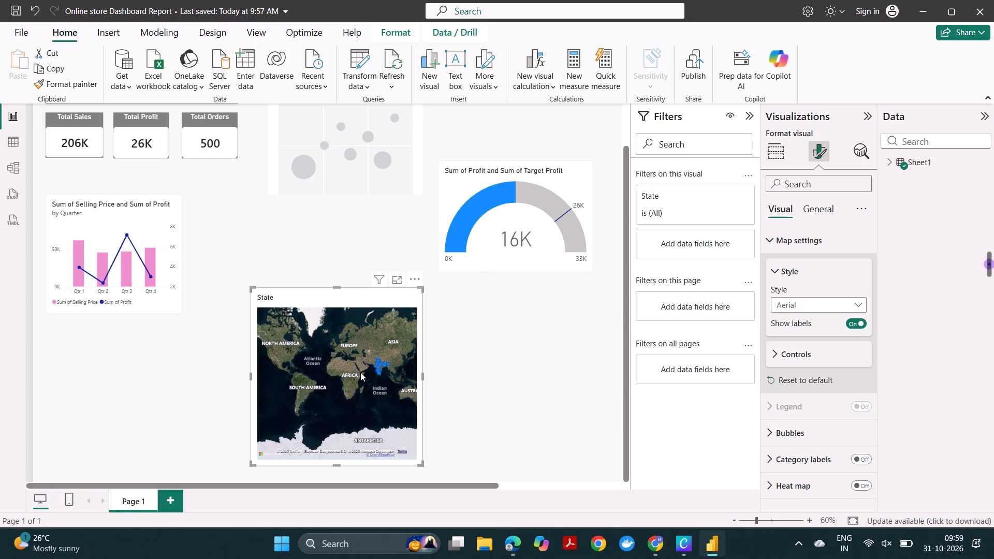
{"action": "scroll", "coordinate": [354, 373], "scroll_direction": "left", "scroll_amount": 1}
{"action": "left_click", "coordinate": [348, 417]}
{"action": "scroll", "coordinate": [348, 417], "scroll_direction": "left", "scroll_amount": 2}
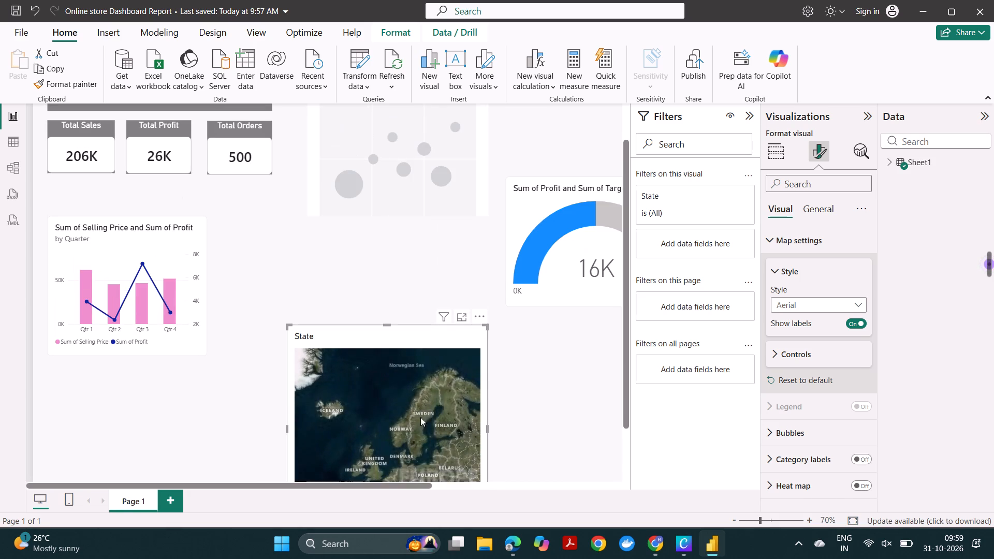
{"action": "scroll", "coordinate": [433, 439], "scroll_direction": "down", "scroll_amount": 3}
{"action": "scroll", "coordinate": [433, 439], "scroll_direction": "left", "scroll_amount": 1}
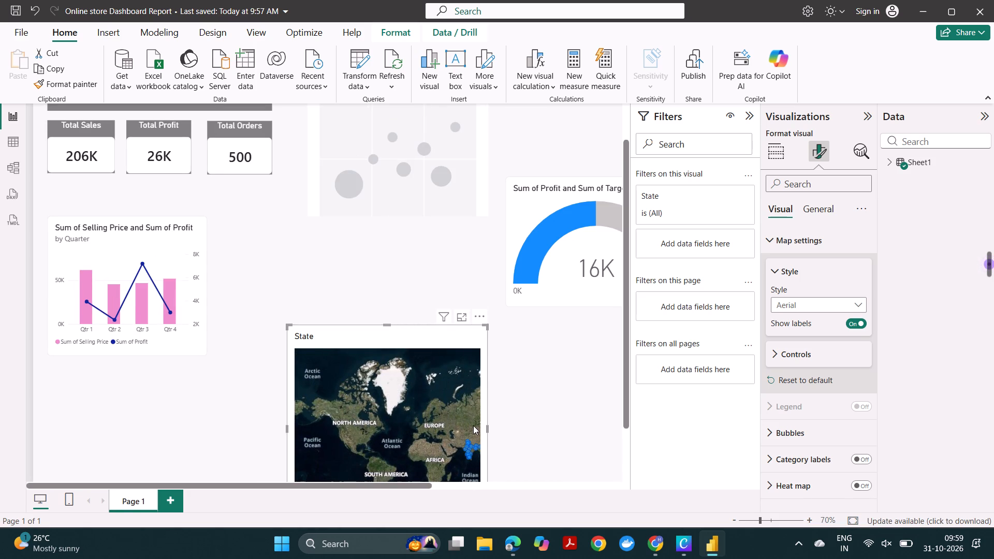
{"action": "double_click", "coordinate": [471, 448]}
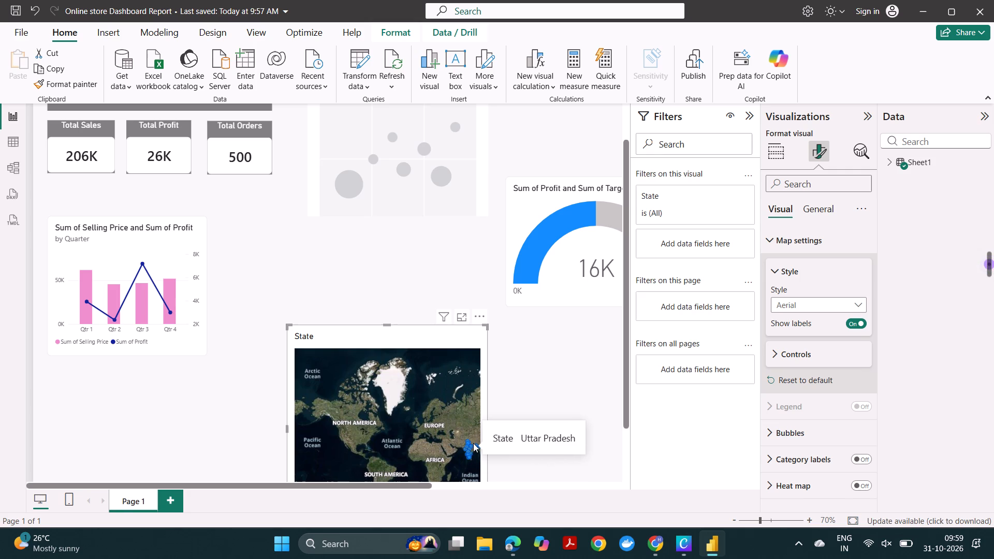
{"action": "left_click", "coordinate": [380, 437]}
{"action": "scroll", "coordinate": [380, 437], "scroll_direction": "down", "scroll_amount": 2}
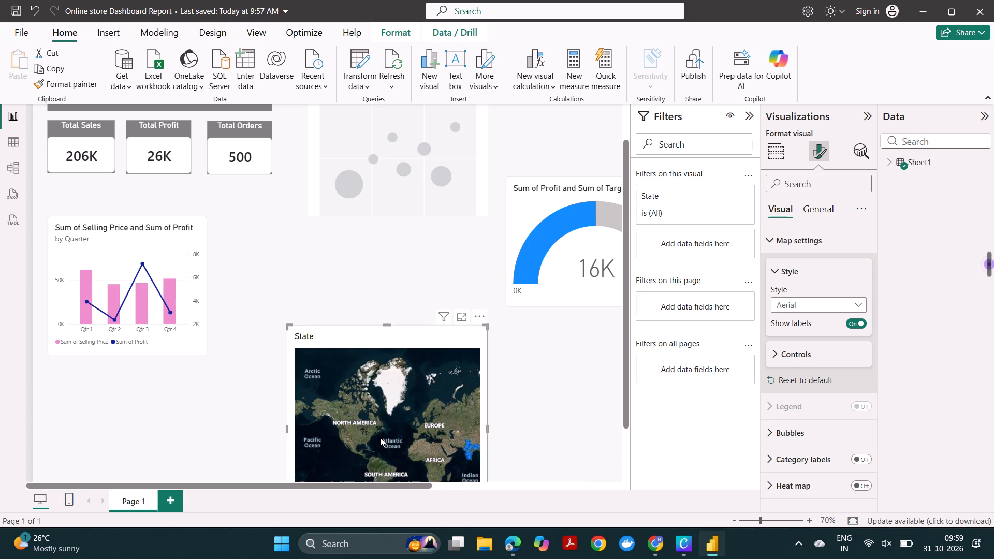
{"action": "scroll", "coordinate": [520, 435], "scroll_direction": "down", "scroll_amount": 2}
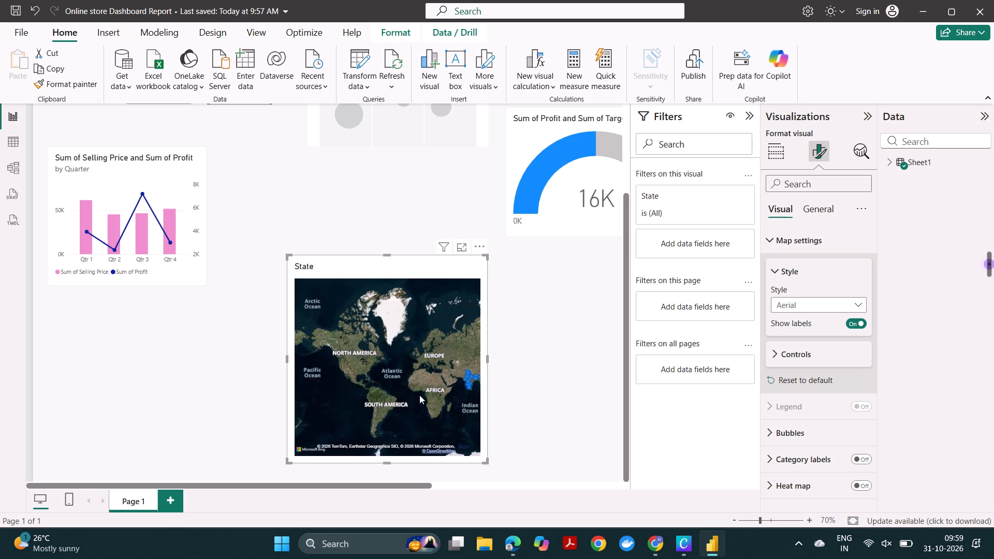
{"action": "double_click", "coordinate": [419, 395]}
Set the State map's style to Road.
{"action": "left_click", "coordinate": [818, 303]}
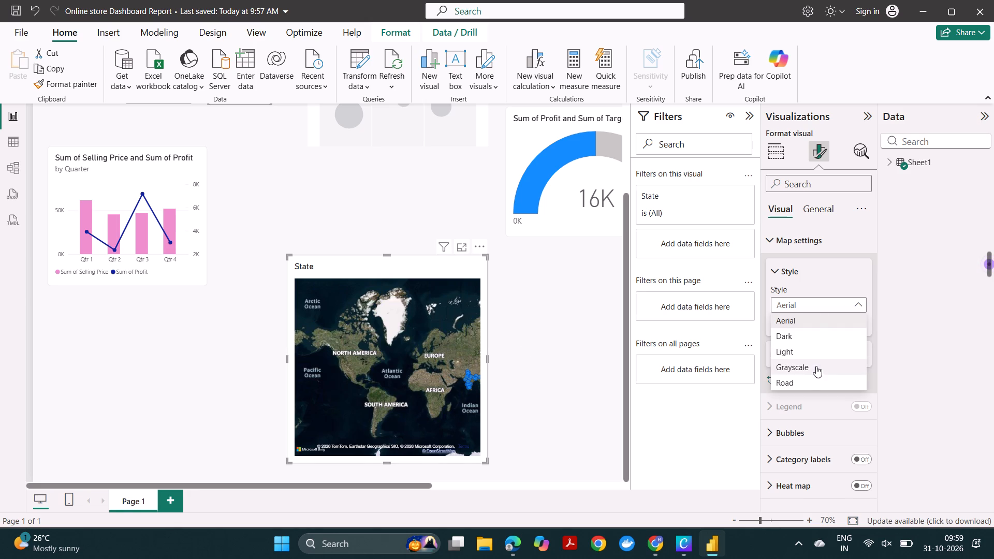
{"action": "left_click", "coordinate": [812, 379]}
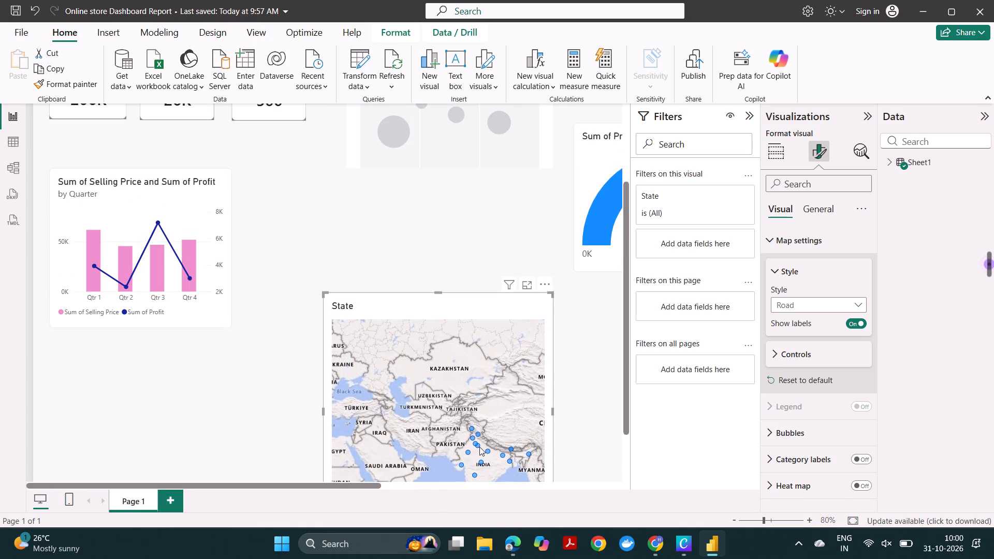
Cross-filter the dashboard by selecting the Gujarat bubble on the State map.
{"action": "scroll", "coordinate": [479, 447], "scroll_direction": "down", "scroll_amount": 3}
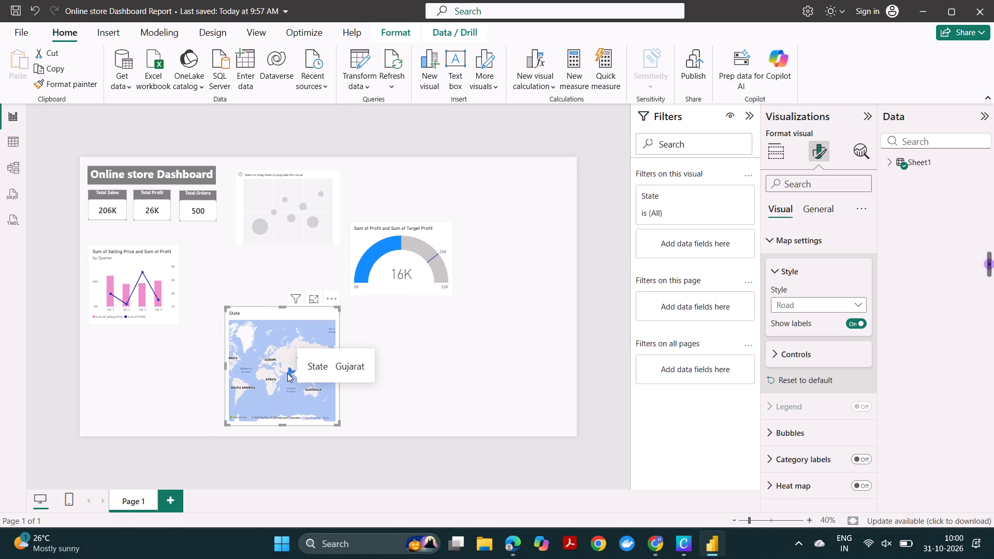
{"action": "left_click", "coordinate": [287, 373]}
{"action": "scroll", "coordinate": [287, 373], "scroll_direction": "down", "scroll_amount": 1}
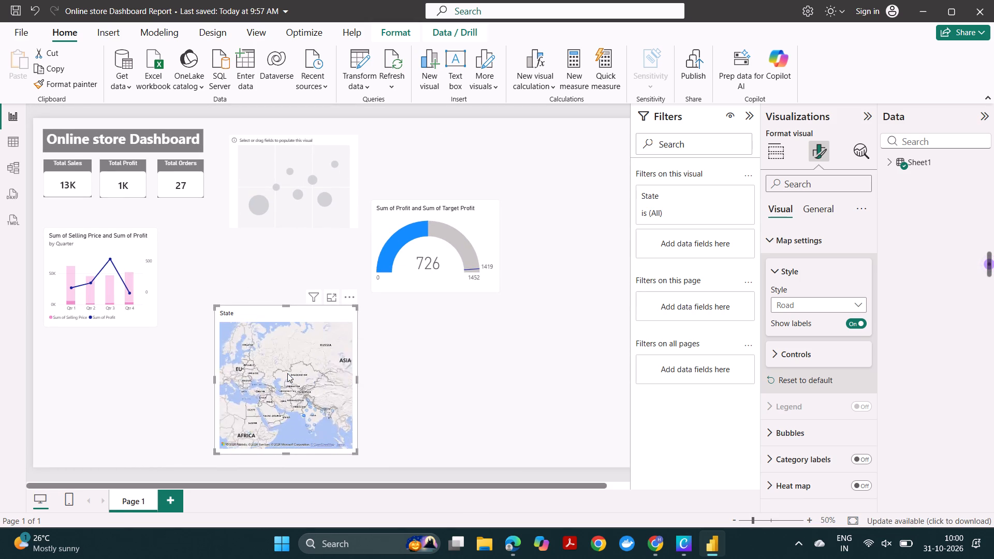
{"action": "scroll", "coordinate": [287, 373], "scroll_direction": "down", "scroll_amount": 1}
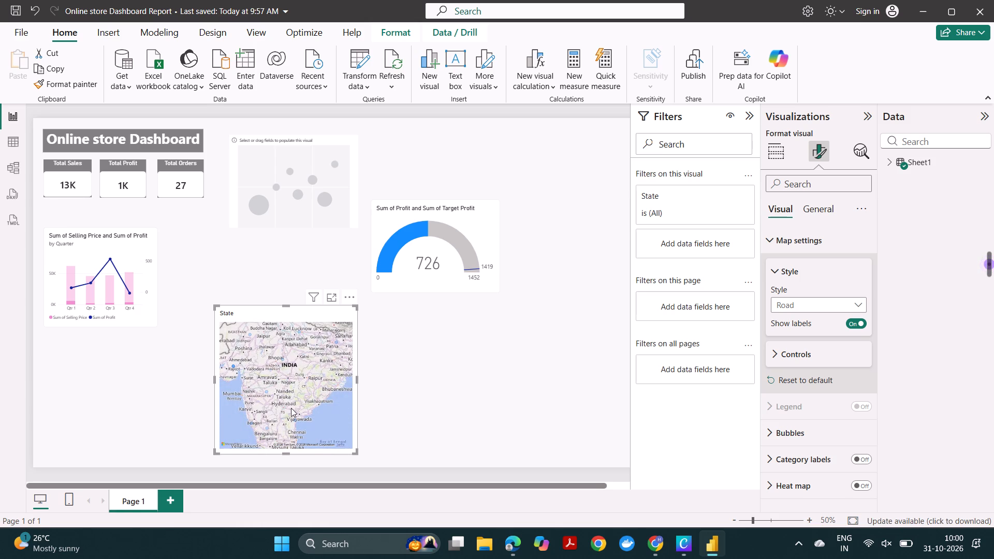
Switch to Google Chrome in a maximized window and open the NIAT learning portal.
{"action": "left_click", "coordinate": [926, 6]}
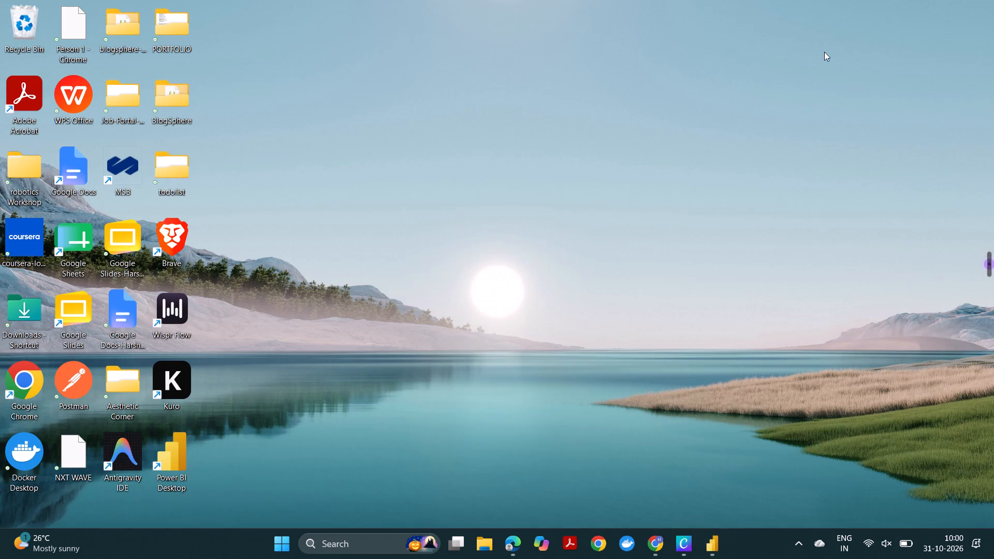
{"action": "left_click", "coordinate": [601, 545]}
{"action": "left_click", "coordinate": [415, 351]}
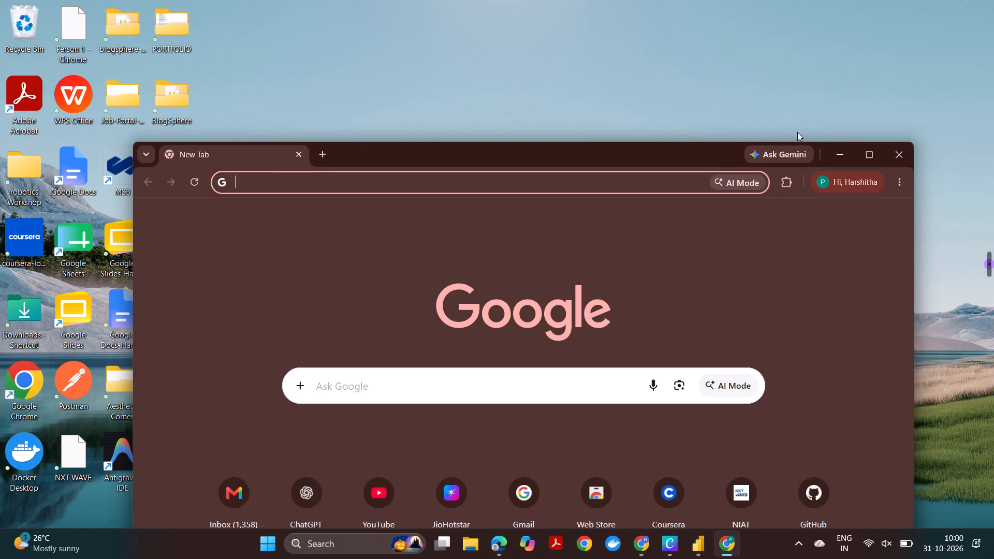
{"action": "left_click", "coordinate": [870, 155]}
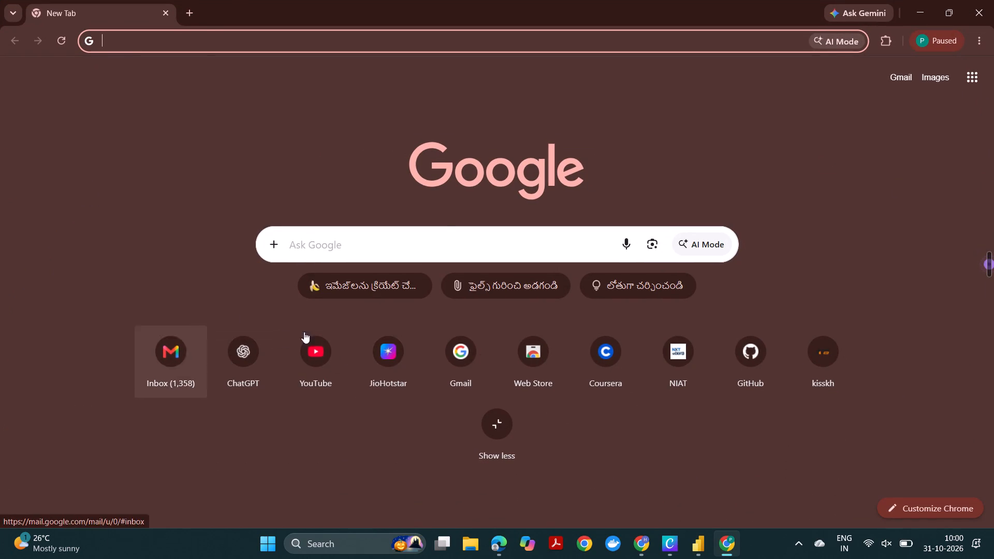
{"action": "left_click", "coordinate": [675, 348]}
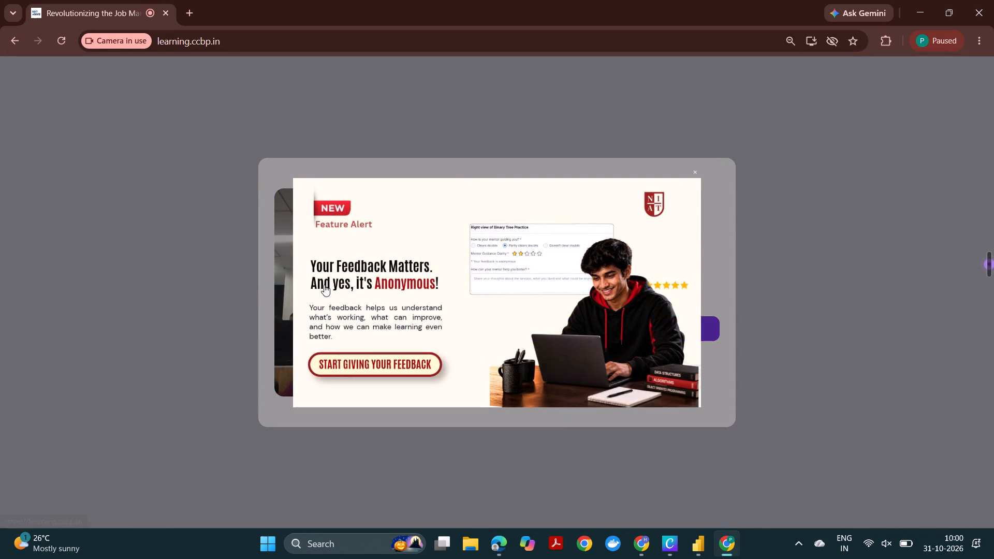
Dismiss the feedback feature announcement and complete the Face ID verification.
{"action": "left_click", "coordinate": [790, 217]}
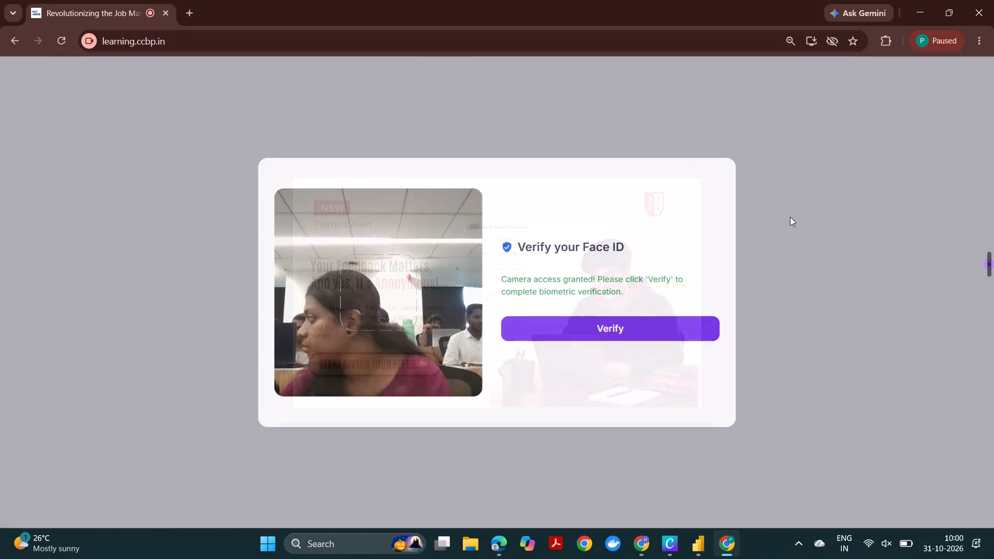
{"action": "left_click", "coordinate": [628, 330]}
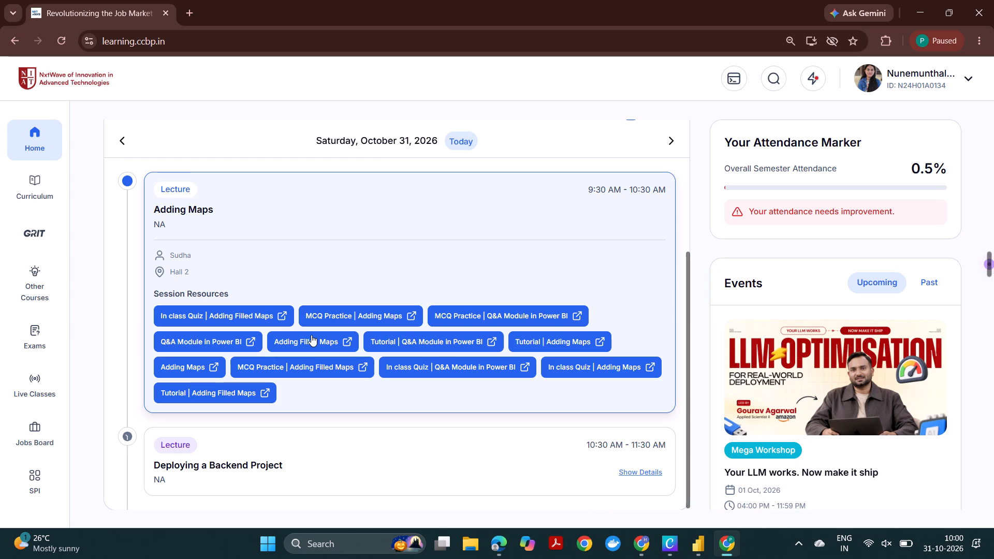
Look at the In class Quiz and the Hands on Guide for Adding Filled Maps, starting from the Adding Maps lecture's resources.
{"action": "scroll", "coordinate": [311, 335], "scroll_direction": "down", "scroll_amount": 1}
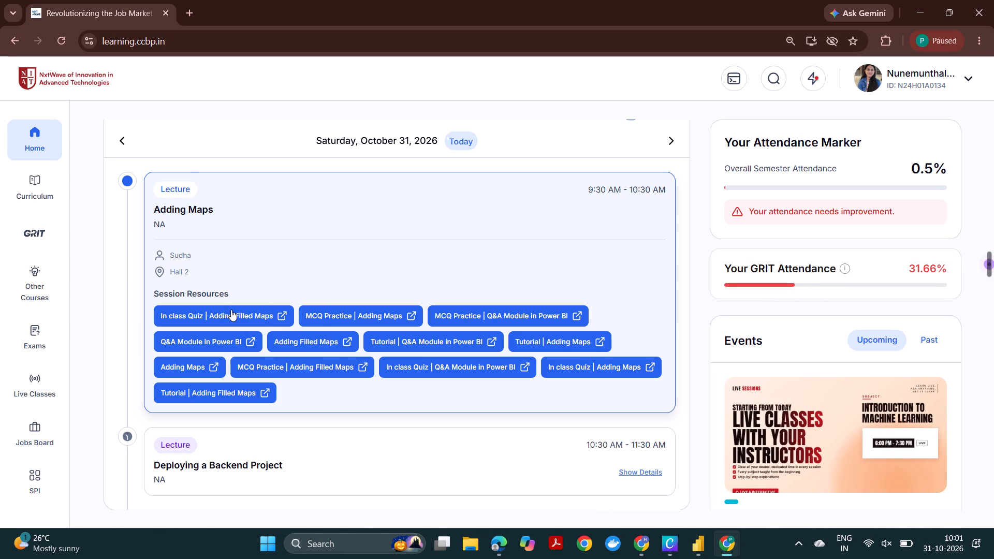
{"action": "left_click", "coordinate": [232, 314]}
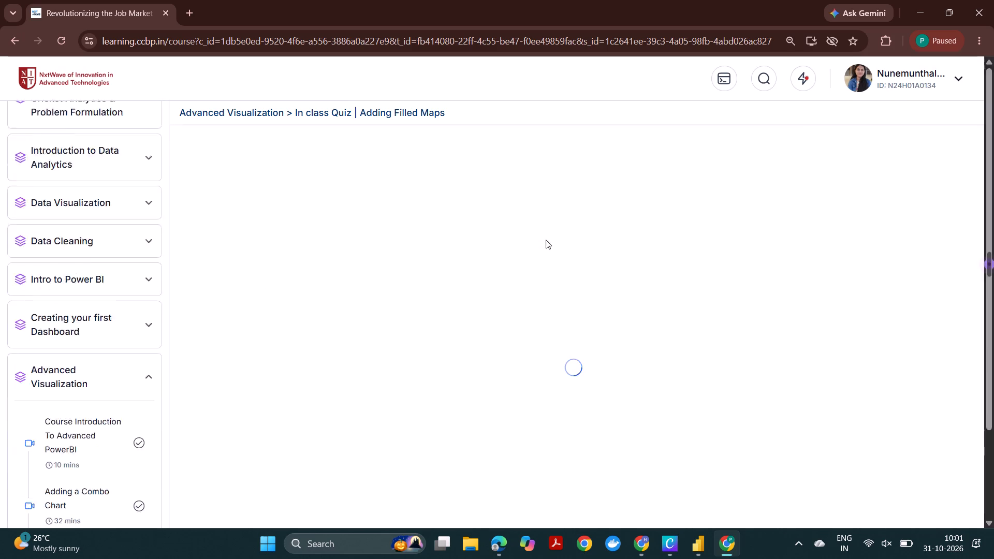
{"action": "left_click", "coordinate": [80, 263]}
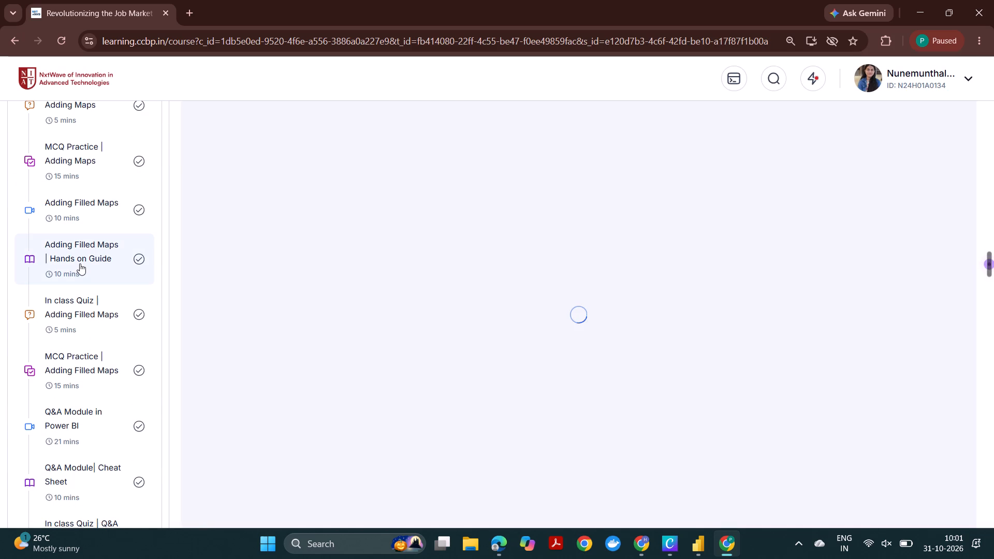
{"action": "left_click", "coordinate": [97, 317]}
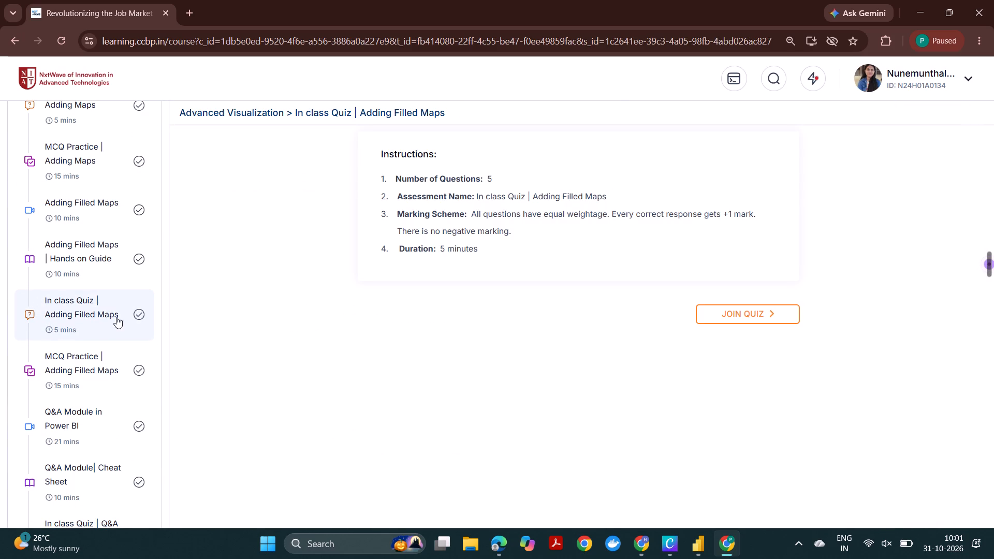
Open the Adding Filled Maps video lesson in the Advanced Visualization course and check its page.
{"action": "scroll", "coordinate": [125, 332], "scroll_direction": "up", "scroll_amount": 2}
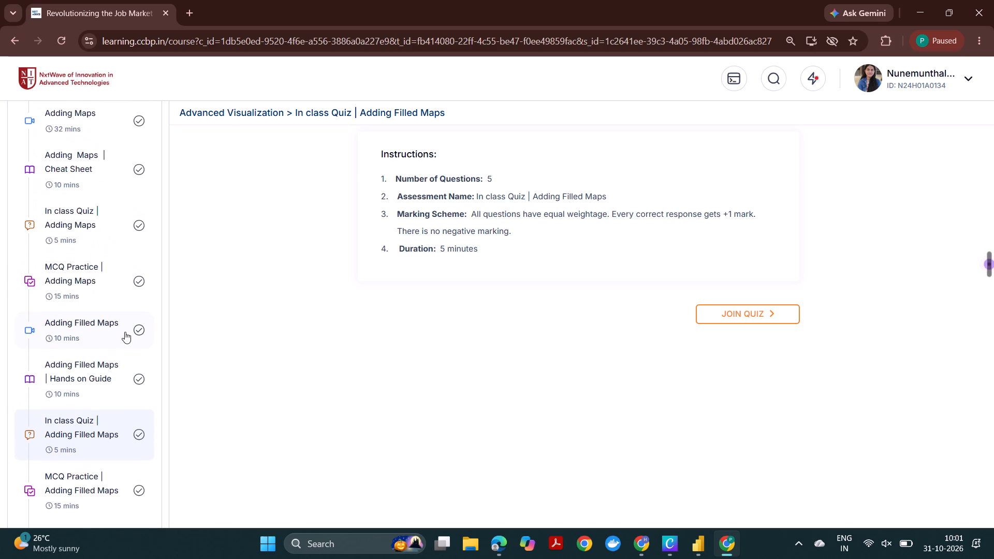
{"action": "scroll", "coordinate": [100, 291], "scroll_direction": "up", "scroll_amount": 1}
{"action": "left_click", "coordinate": [110, 365]}
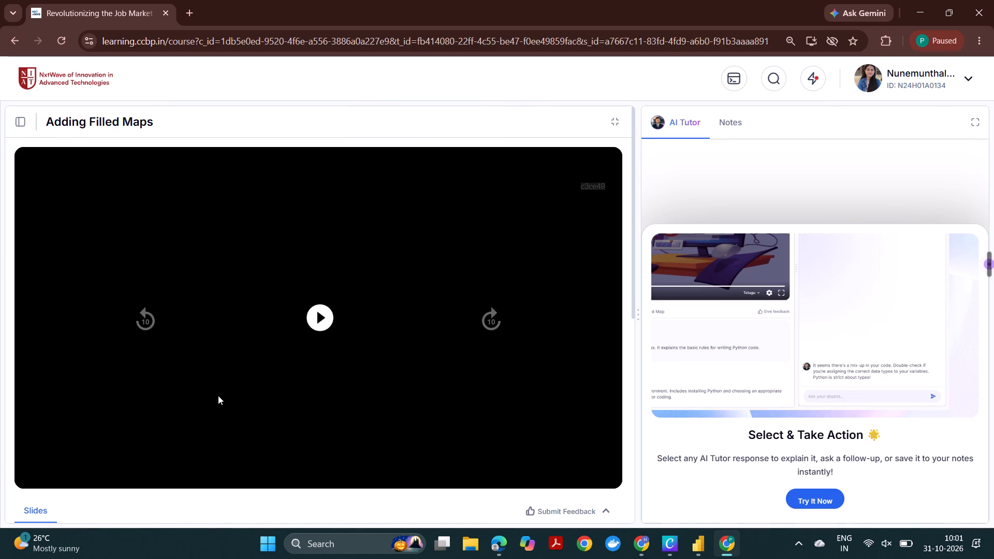
{"action": "scroll", "coordinate": [218, 395], "scroll_direction": "down", "scroll_amount": 2}
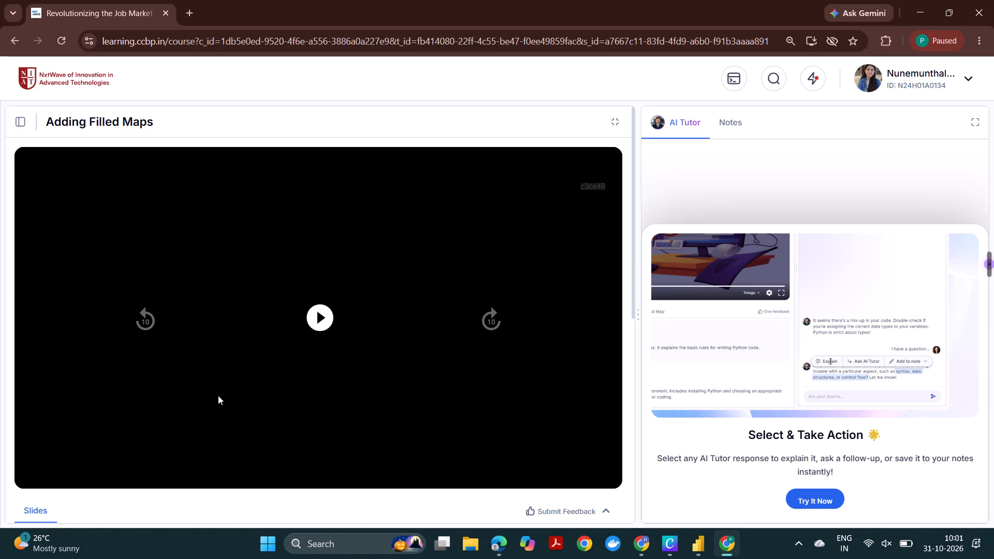
Open the Adding Maps video lesson from the course outline and locate the Adding Maps Dataset download in its description.
{"action": "left_click", "coordinate": [19, 126]}
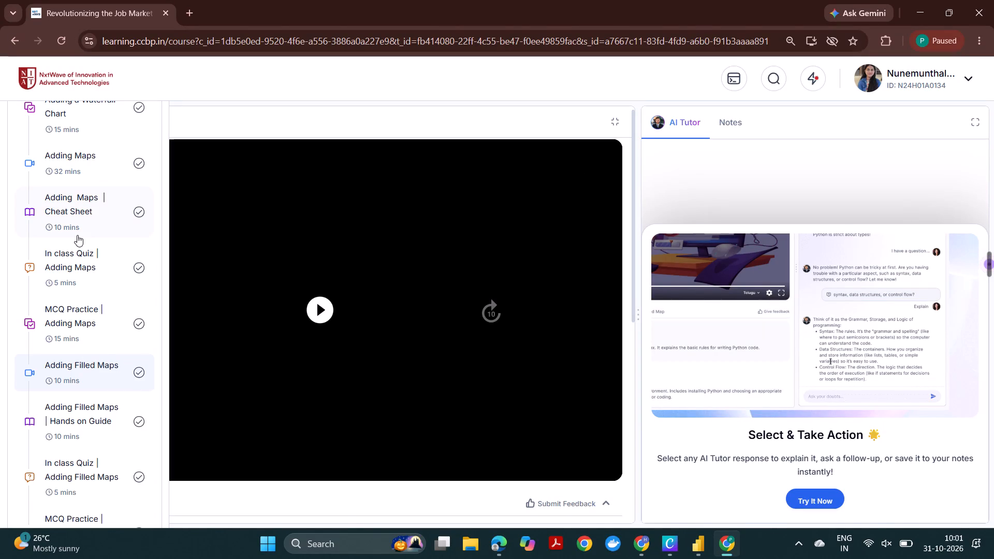
{"action": "scroll", "coordinate": [78, 237], "scroll_direction": "up", "scroll_amount": 1}
{"action": "left_click", "coordinate": [68, 189]}
{"action": "left_click", "coordinate": [70, 202]}
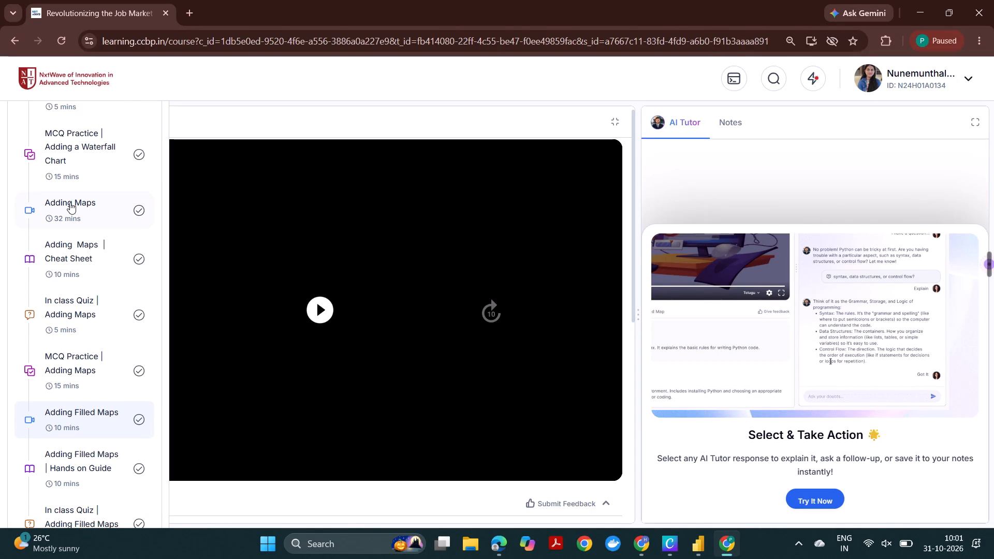
{"action": "scroll", "coordinate": [374, 359], "scroll_direction": "down", "scroll_amount": 3}
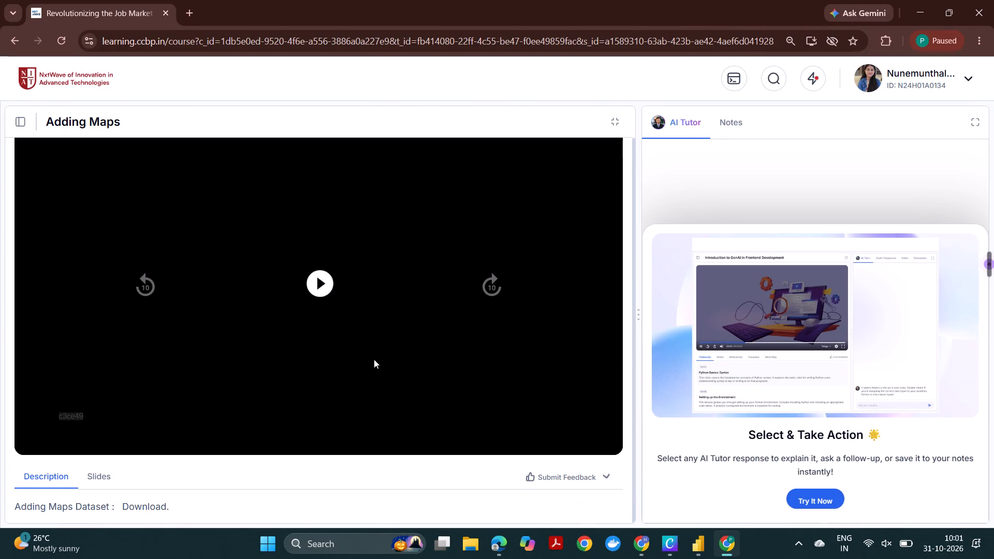
{"action": "scroll", "coordinate": [374, 359], "scroll_direction": "down", "scroll_amount": 1}
{"action": "scroll", "coordinate": [374, 359], "scroll_direction": "up", "scroll_amount": 1}
{"action": "scroll", "coordinate": [146, 521], "scroll_direction": "down", "scroll_amount": 3}
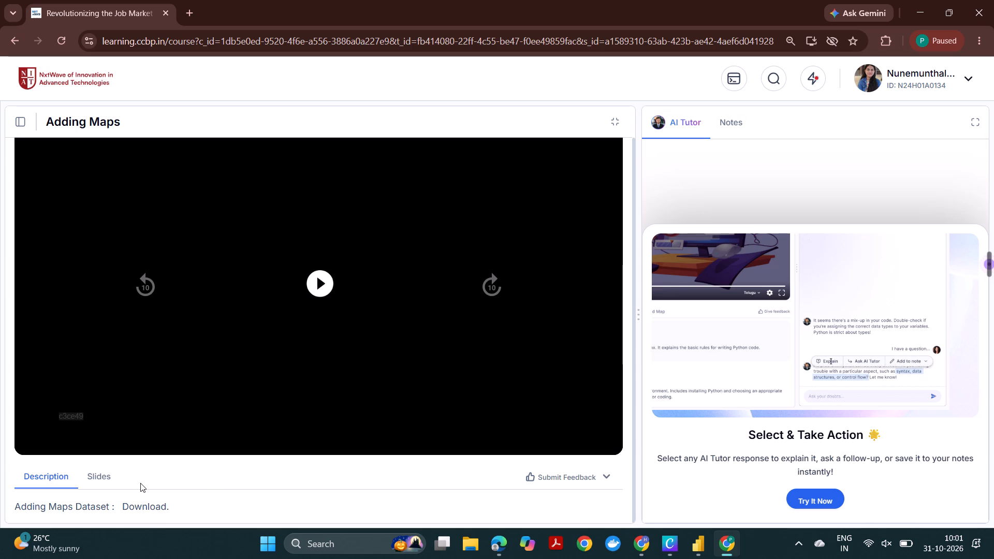
Download the Adding Maps Dataset workbook from the lesson's description.
{"action": "left_click", "coordinate": [142, 511]}
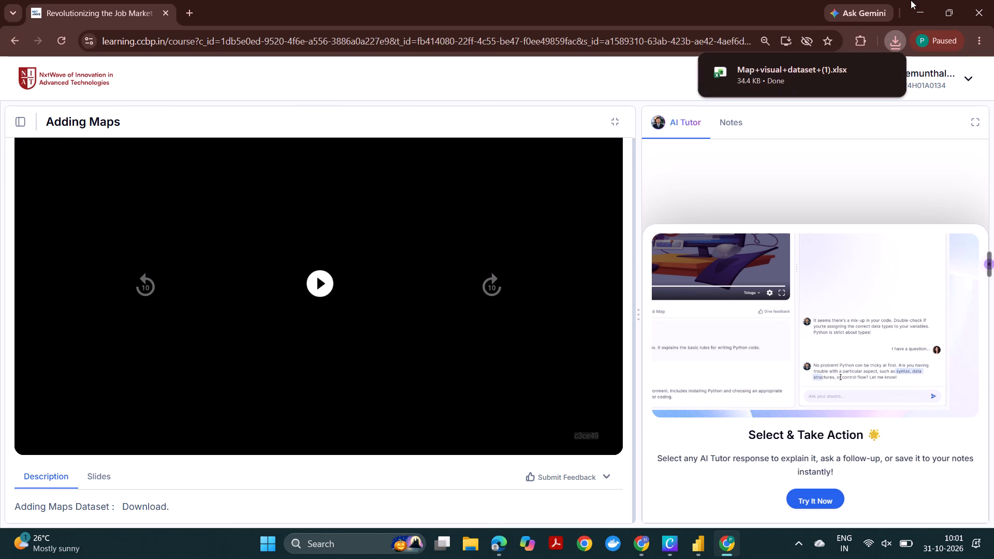
Switch to the Online store Dashboard Report in Power BI and load Sheet1 from the downloaded Map+visual+dataset+(1).xlsx Excel workbook.
{"action": "left_click", "coordinate": [924, 6]}
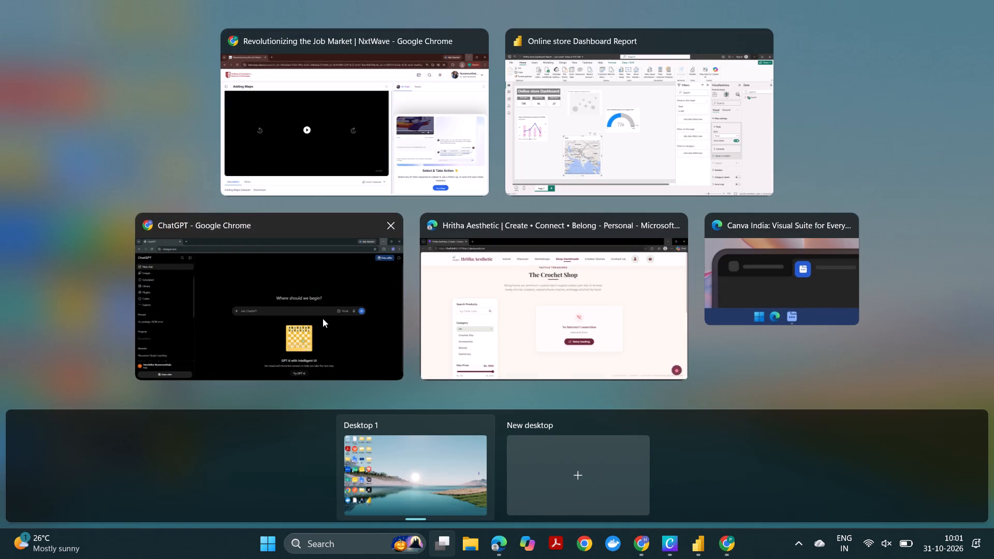
{"action": "left_click", "coordinate": [598, 73]}
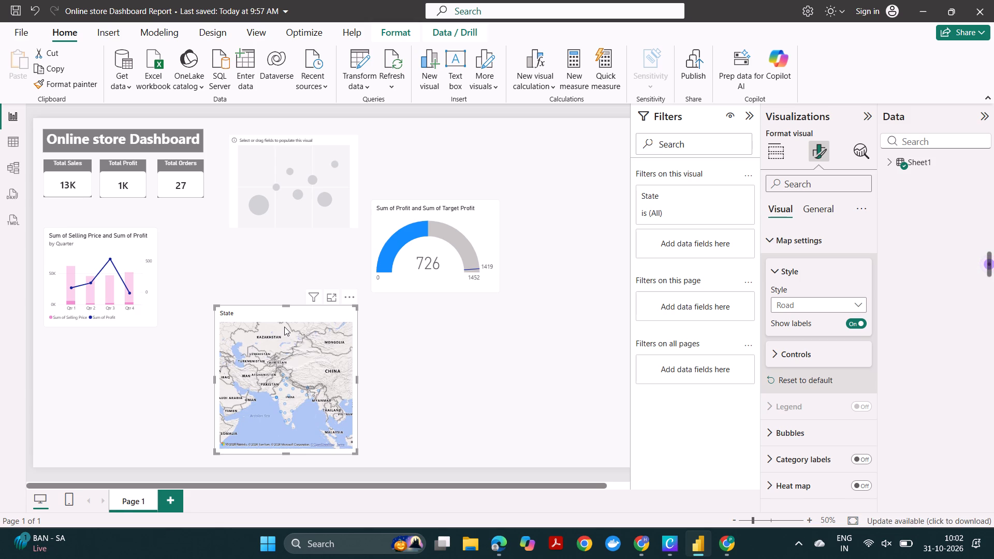
{"action": "left_click", "coordinate": [147, 65]}
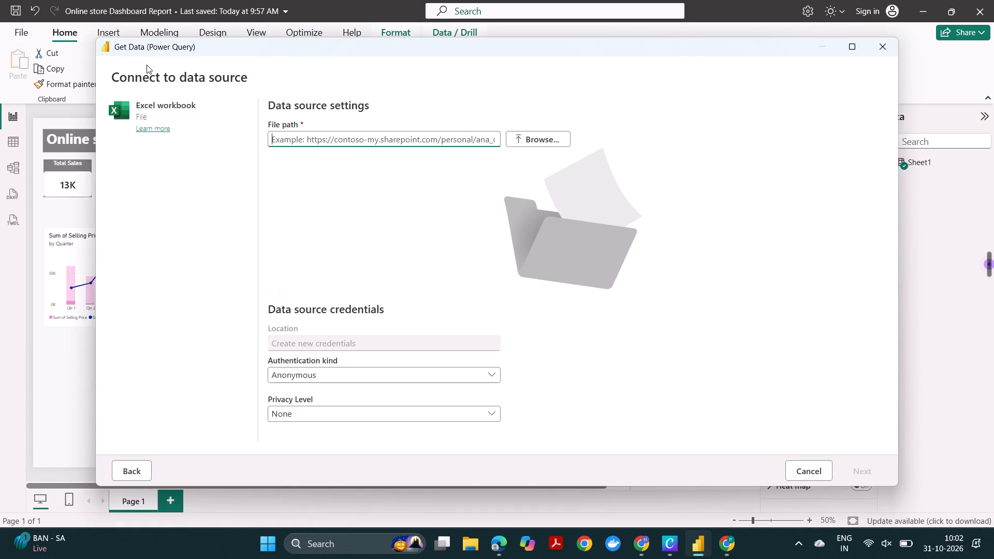
{"action": "left_click", "coordinate": [535, 141]}
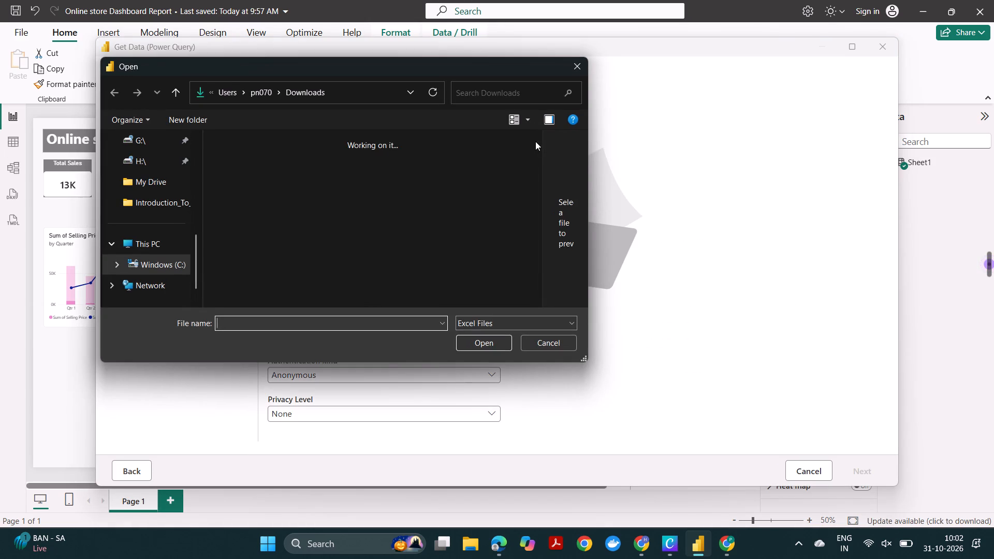
{"action": "left_click", "coordinate": [244, 168]}
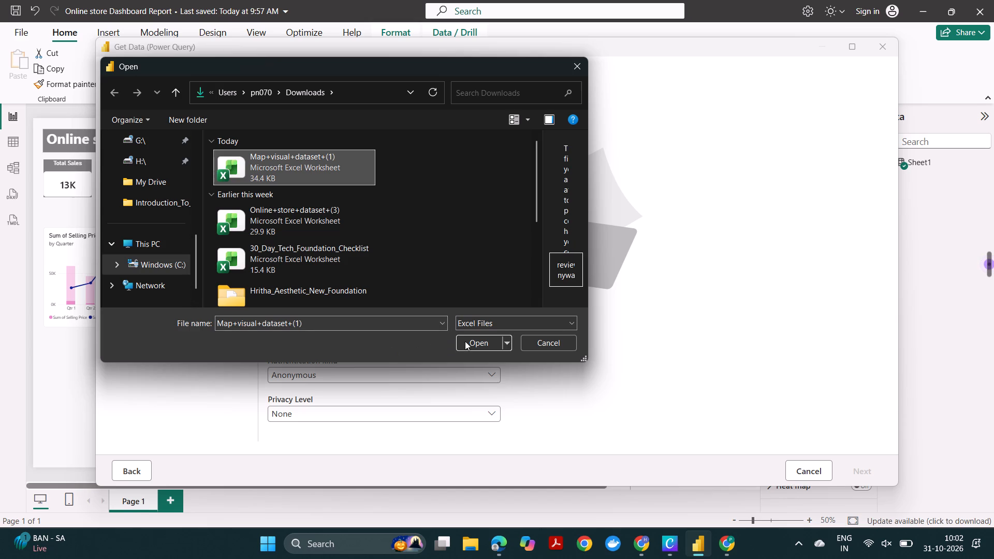
{"action": "left_click", "coordinate": [470, 342]}
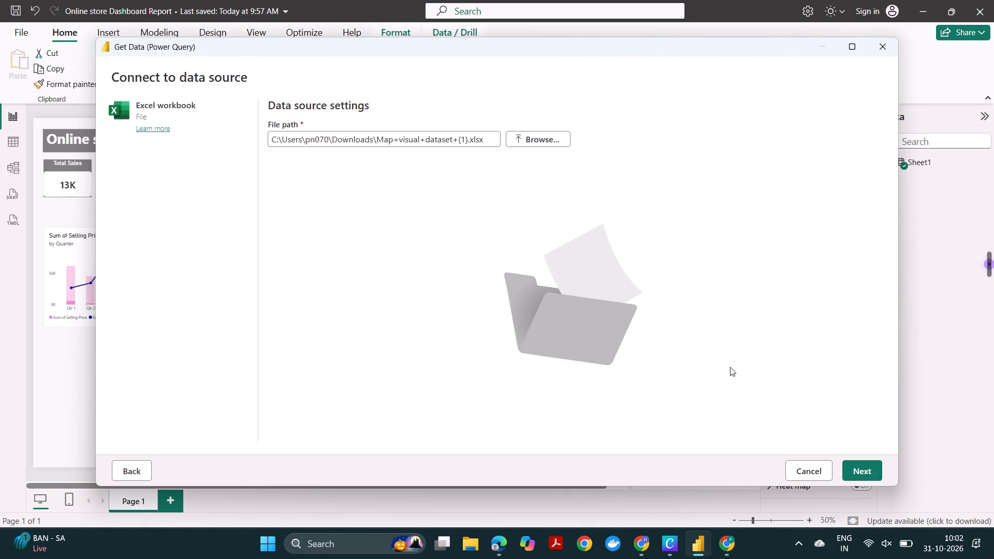
{"action": "left_click", "coordinate": [864, 474]}
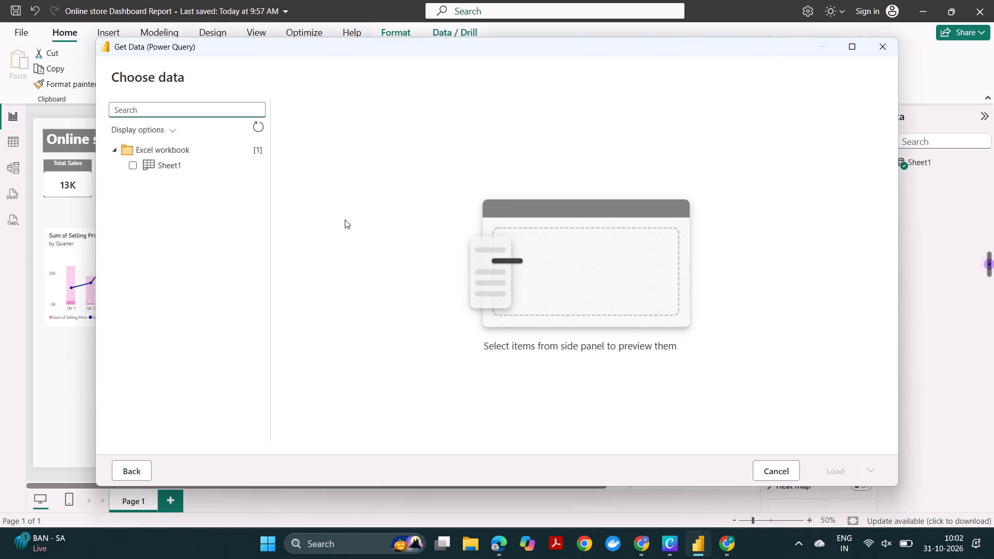
{"action": "left_click", "coordinate": [186, 168]}
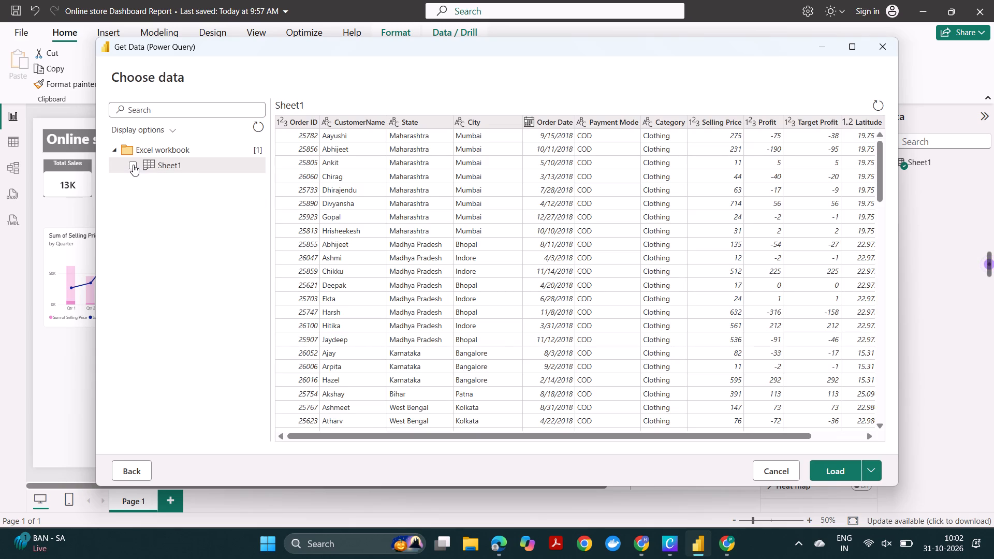
{"action": "left_click", "coordinate": [828, 472]}
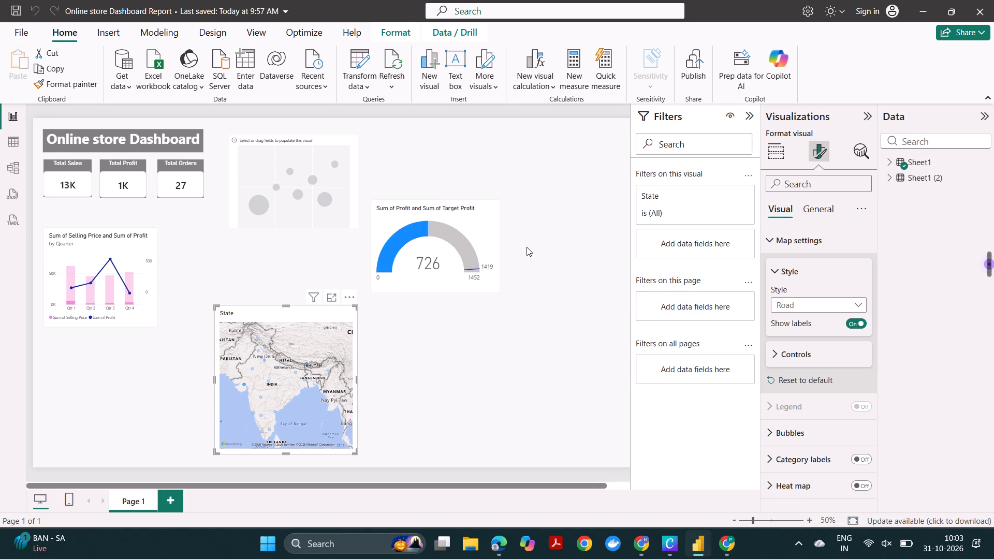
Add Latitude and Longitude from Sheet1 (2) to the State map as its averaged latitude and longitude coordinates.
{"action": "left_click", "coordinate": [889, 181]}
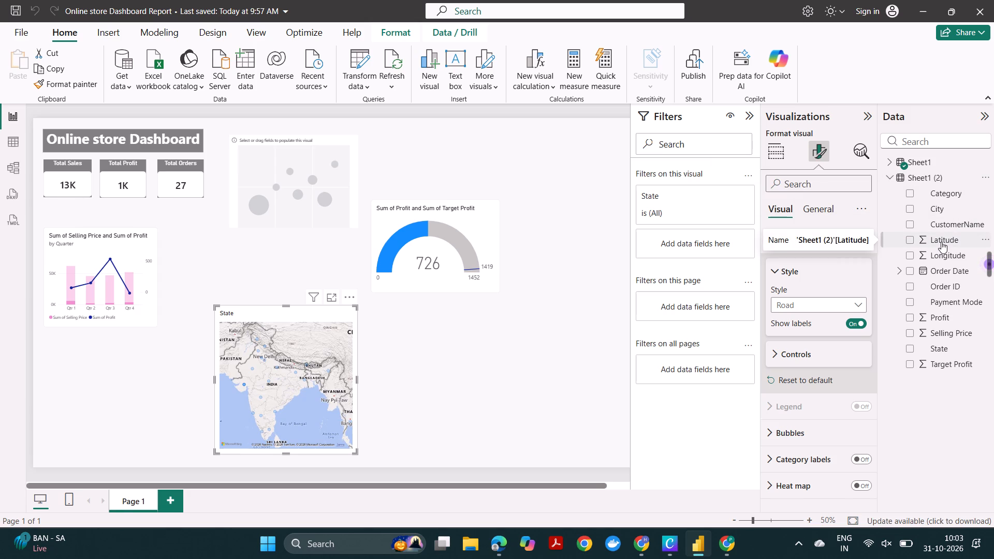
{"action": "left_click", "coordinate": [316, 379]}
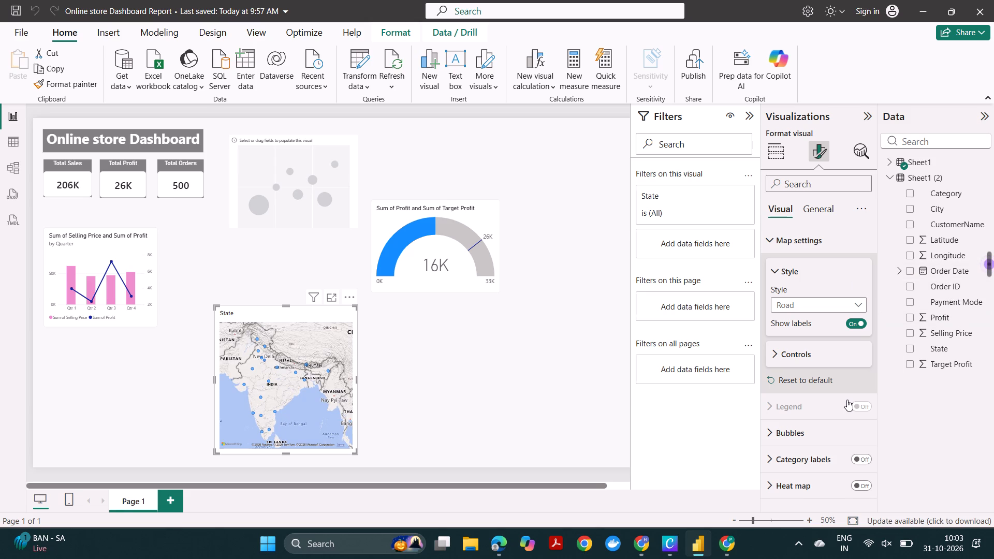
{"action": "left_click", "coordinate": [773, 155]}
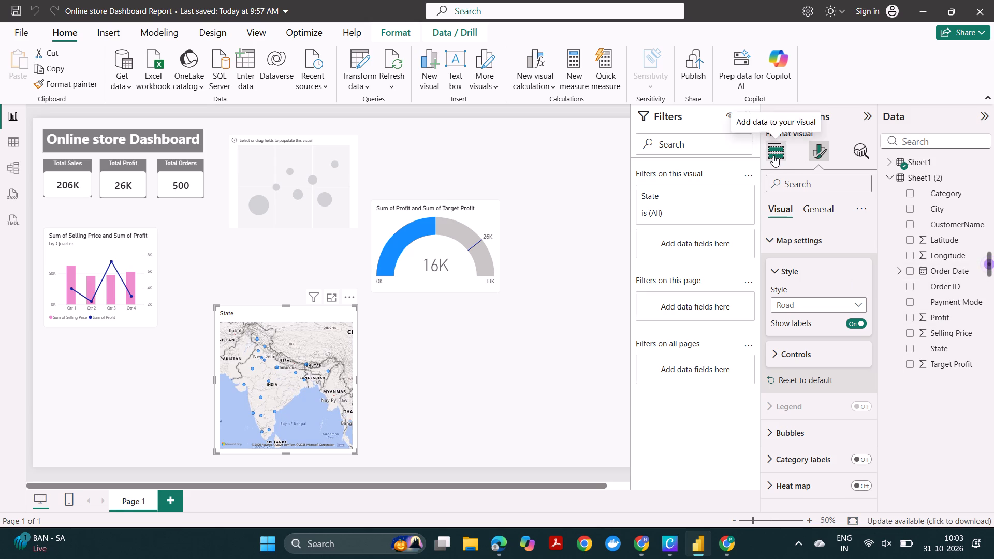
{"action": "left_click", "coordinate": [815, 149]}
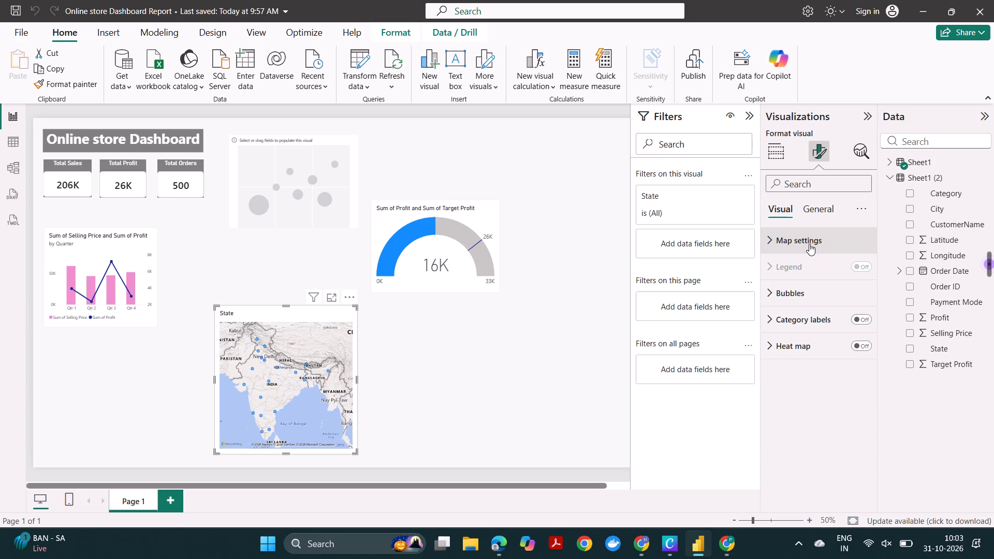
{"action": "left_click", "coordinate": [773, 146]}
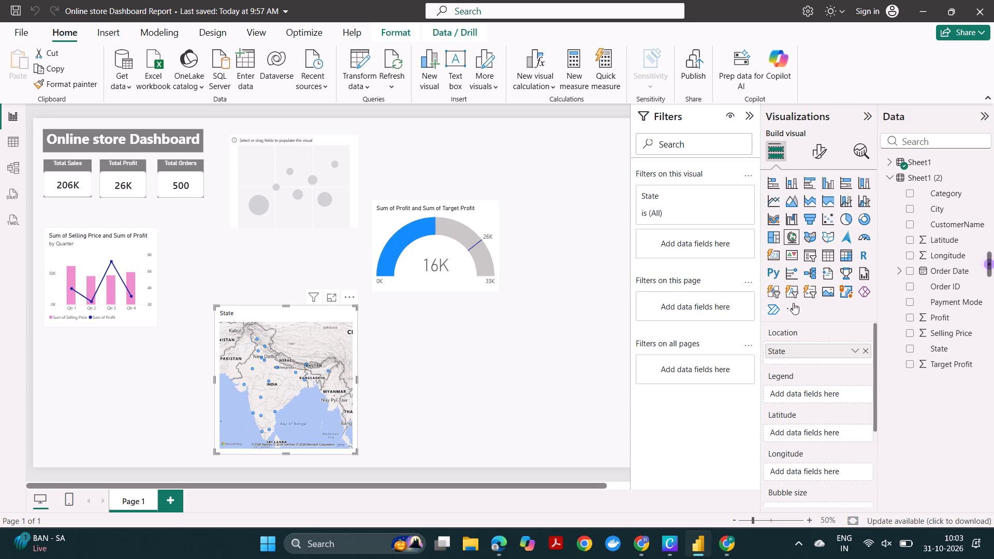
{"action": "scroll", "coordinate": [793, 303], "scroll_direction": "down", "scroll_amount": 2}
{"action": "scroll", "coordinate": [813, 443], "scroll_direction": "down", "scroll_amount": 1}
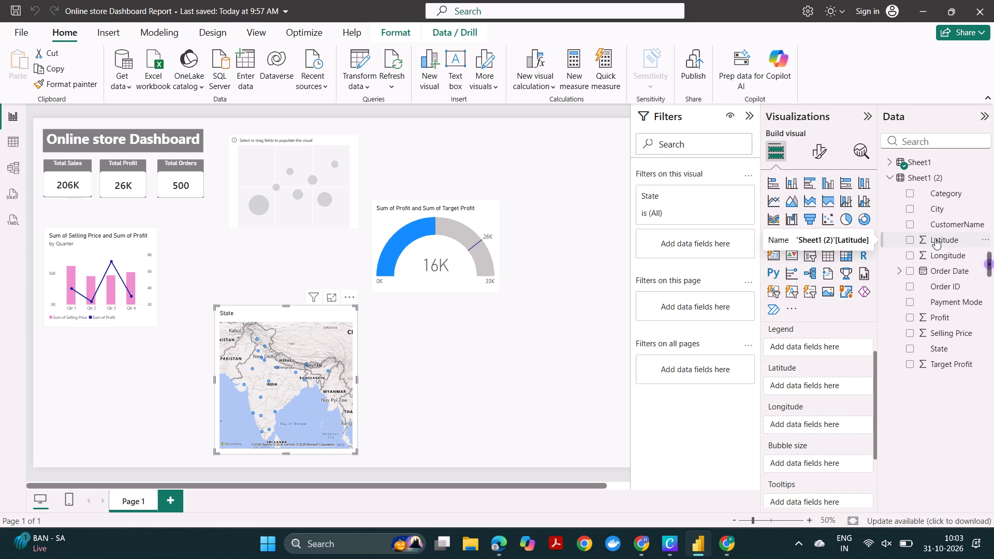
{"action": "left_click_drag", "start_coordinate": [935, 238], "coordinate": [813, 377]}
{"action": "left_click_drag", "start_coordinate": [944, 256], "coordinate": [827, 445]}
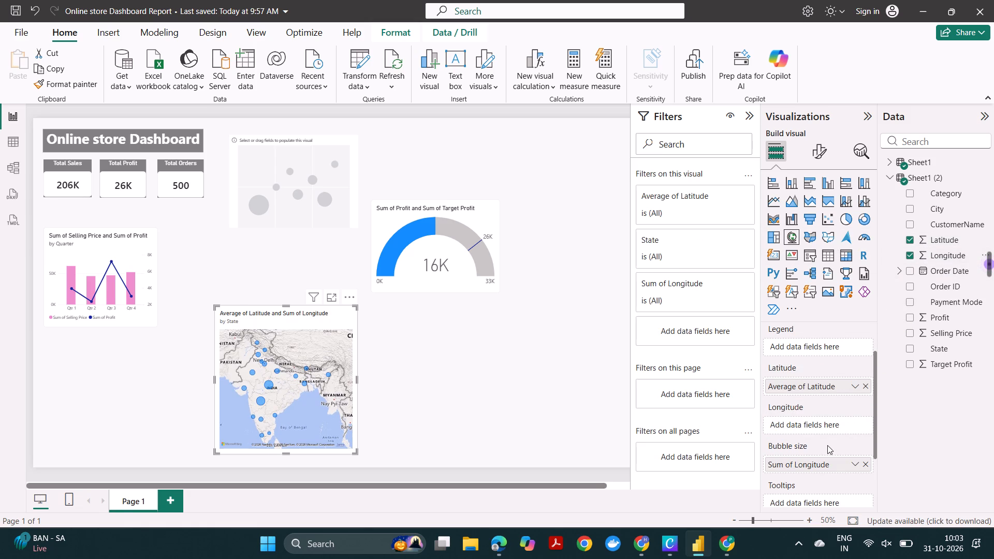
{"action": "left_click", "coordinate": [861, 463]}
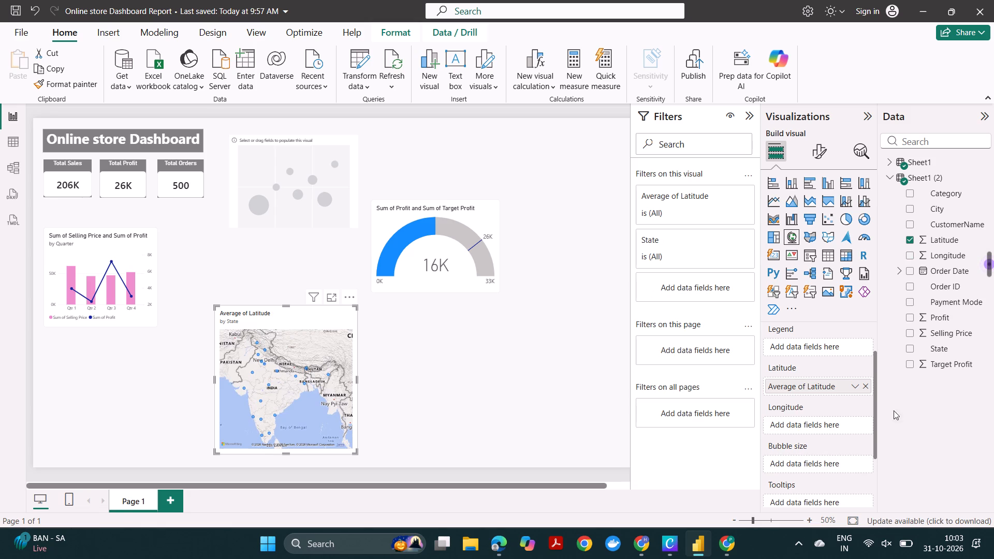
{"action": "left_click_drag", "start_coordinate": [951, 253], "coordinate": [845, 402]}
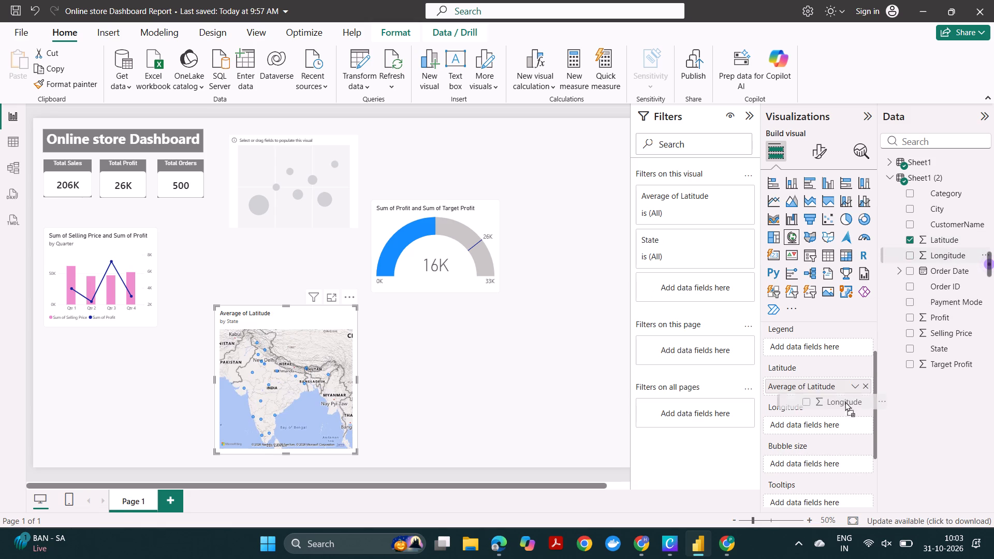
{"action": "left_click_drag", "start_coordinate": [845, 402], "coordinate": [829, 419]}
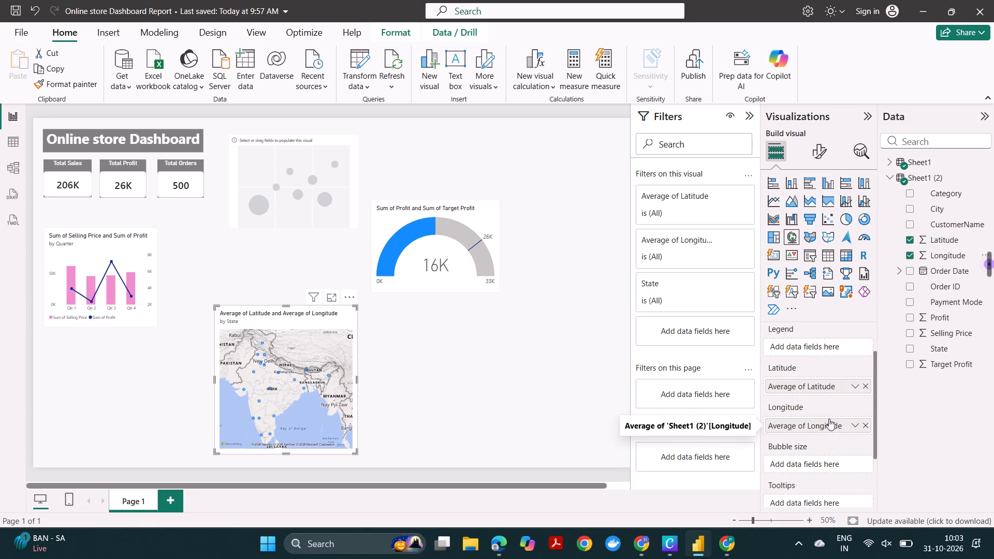
Remove State as the map's location.
{"action": "scroll", "coordinate": [785, 426], "scroll_direction": "up", "scroll_amount": 4}
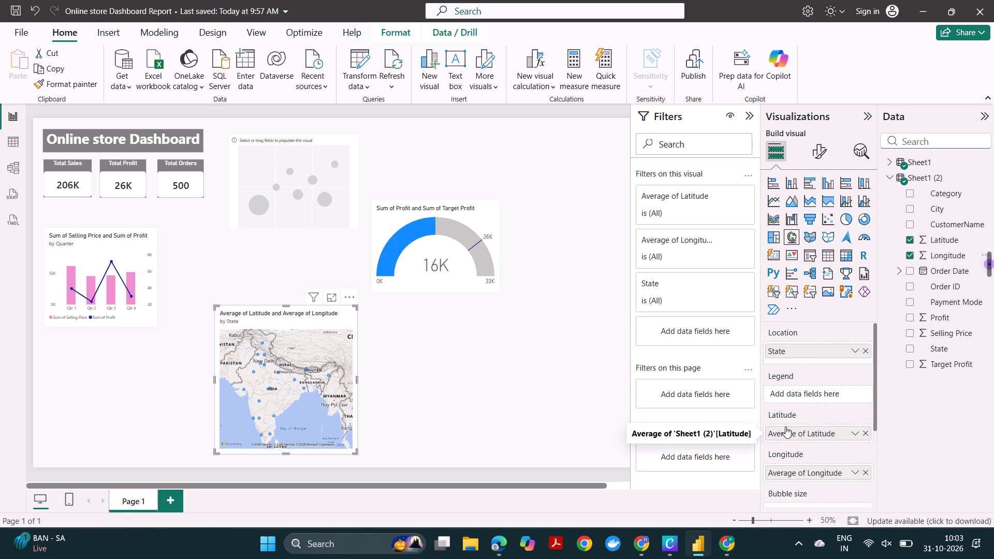
{"action": "left_click", "coordinate": [866, 347]}
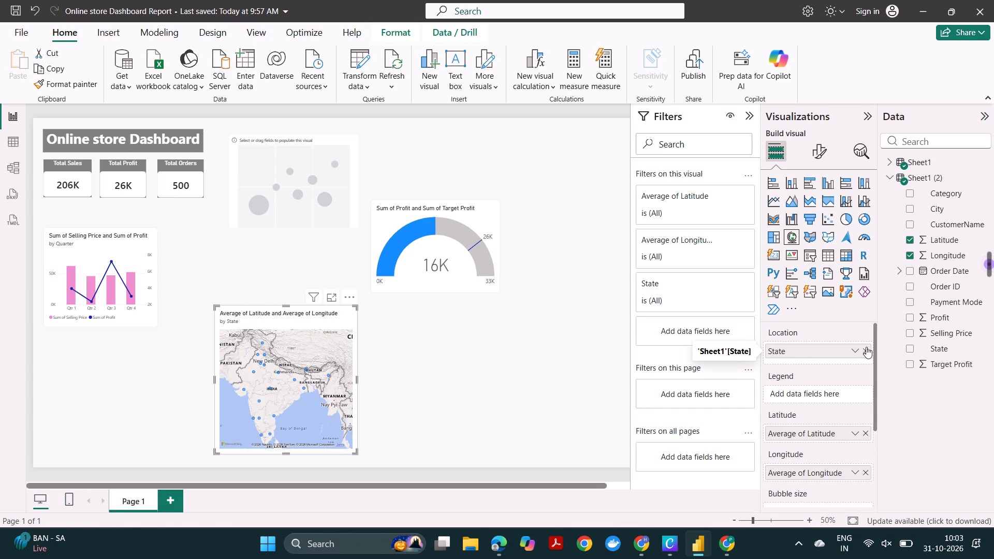
Replace the map's averaged coordinates with the unsummarized Latitude and Longitude fields from Sheet1 (2).
{"action": "scroll", "coordinate": [795, 390], "scroll_direction": "down", "scroll_amount": 1}
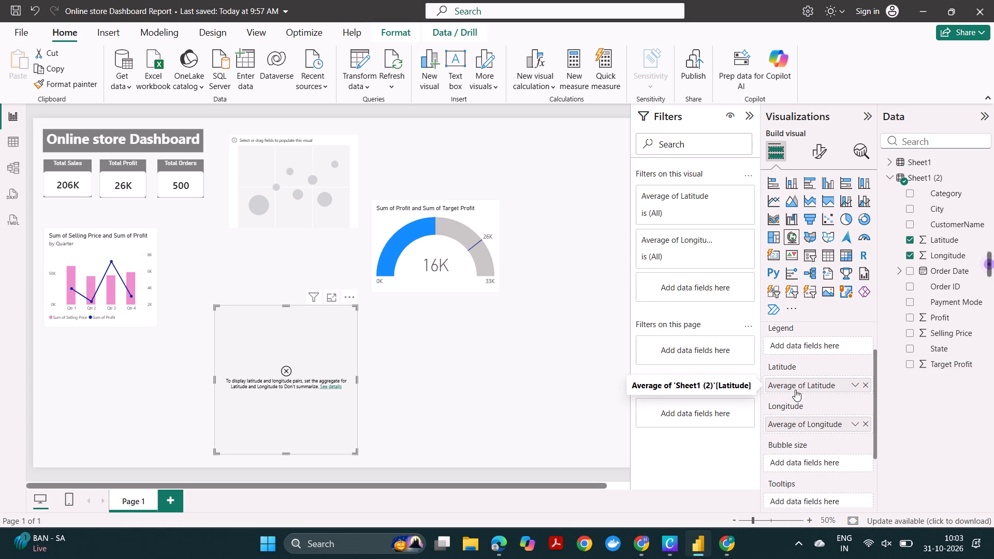
{"action": "scroll", "coordinate": [853, 389], "scroll_direction": "down", "scroll_amount": 2}
{"action": "scroll", "coordinate": [853, 389], "scroll_direction": "up", "scroll_amount": 3}
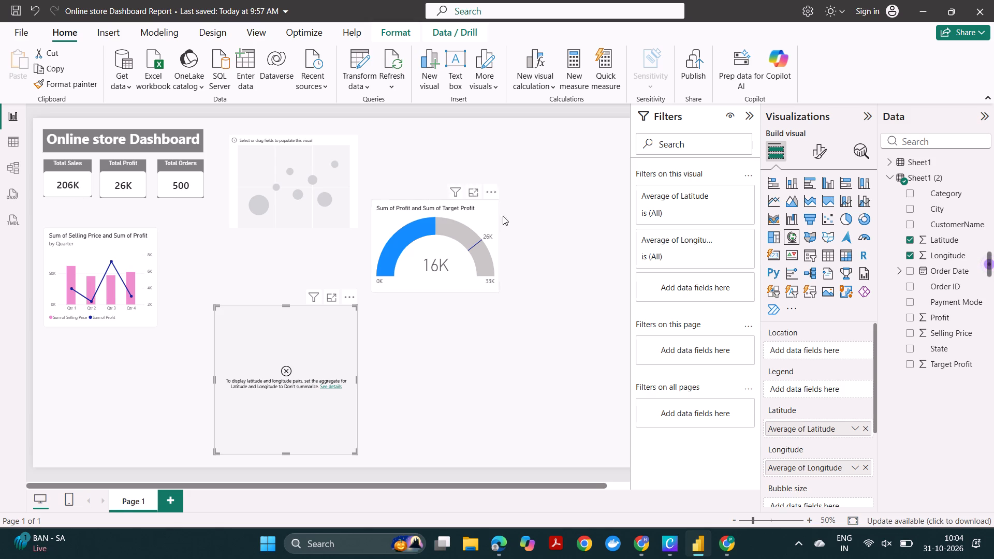
{"action": "scroll", "coordinate": [780, 439], "scroll_direction": "down", "scroll_amount": 1}
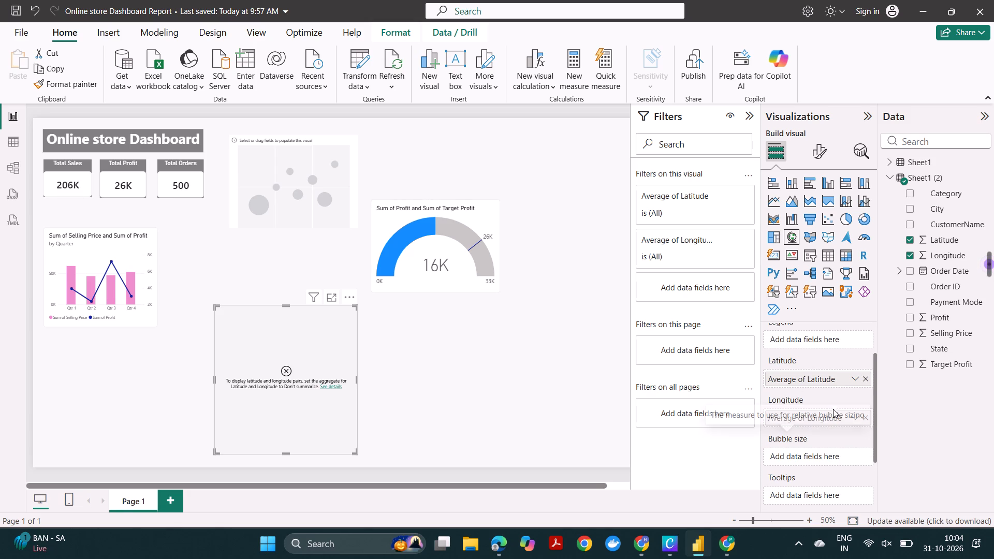
{"action": "left_click", "coordinate": [864, 380]}
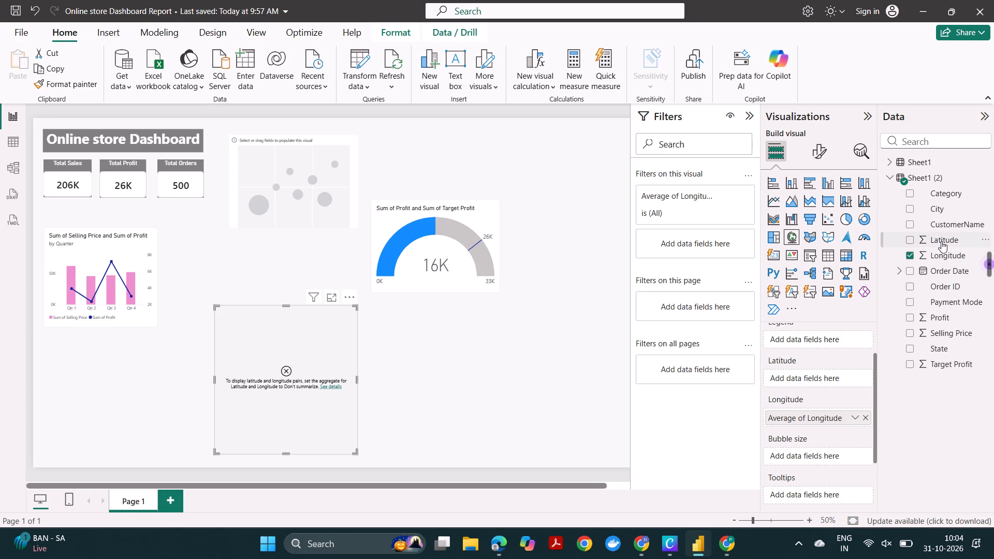
{"action": "left_click_drag", "start_coordinate": [941, 241], "coordinate": [810, 371]}
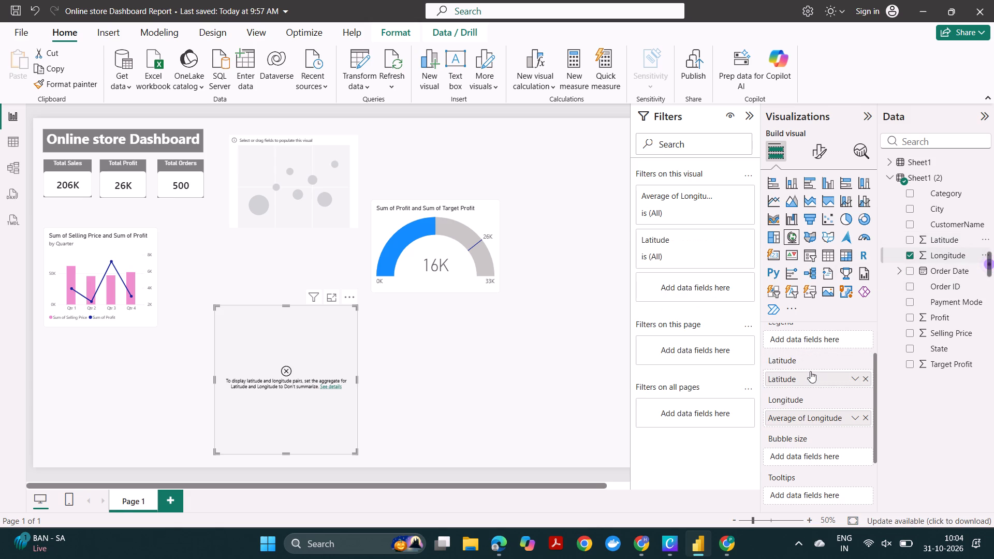
{"action": "left_click", "coordinate": [862, 415]}
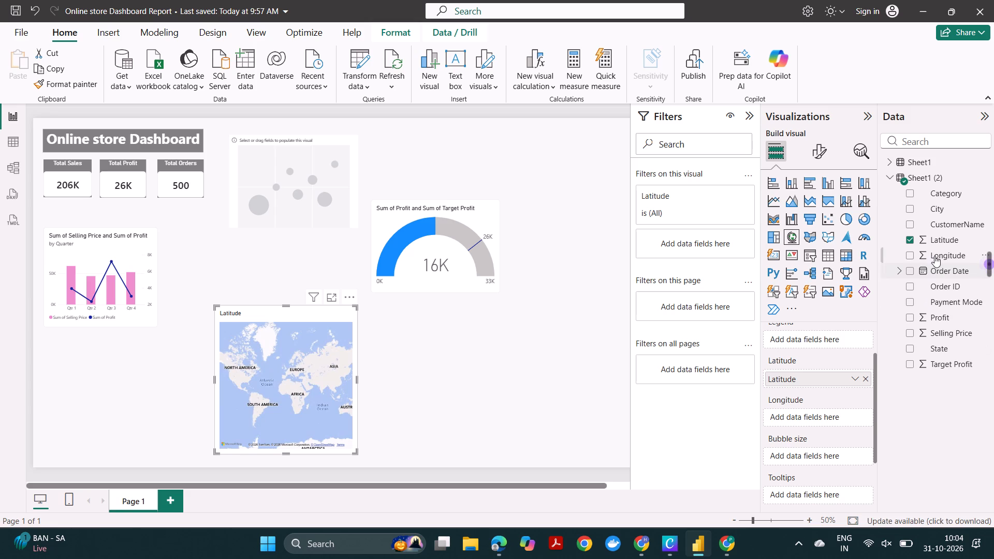
{"action": "left_click_drag", "start_coordinate": [934, 254], "coordinate": [808, 411]}
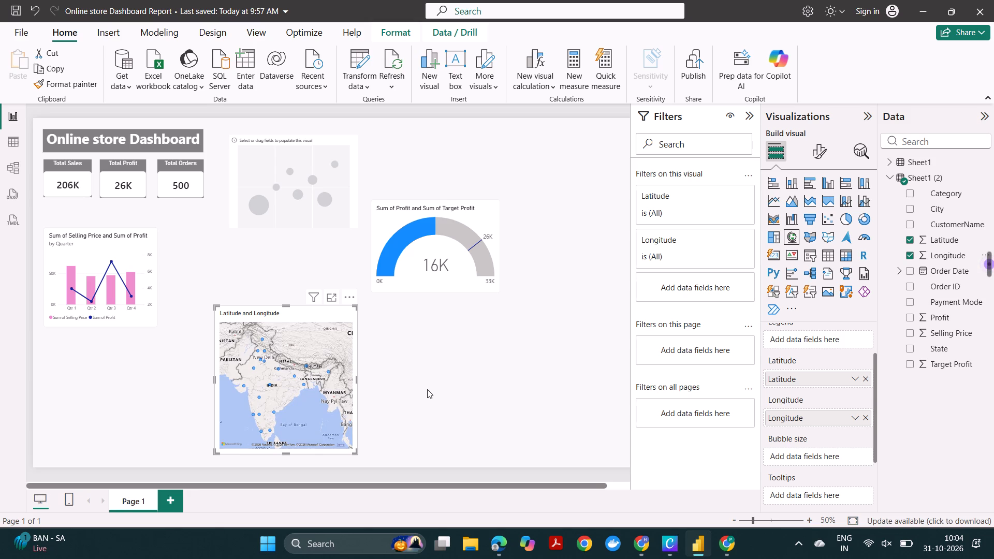
{"action": "left_click", "coordinate": [427, 389]}
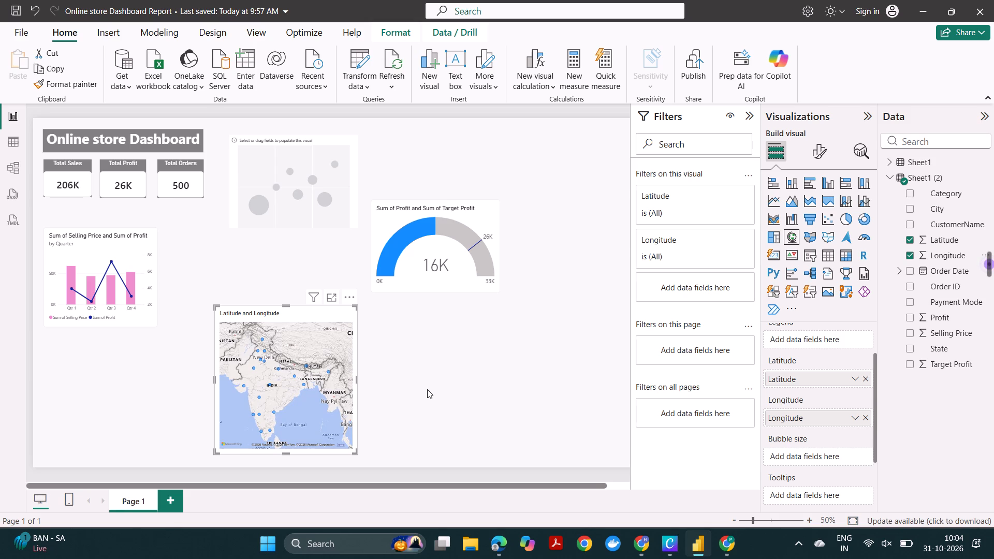
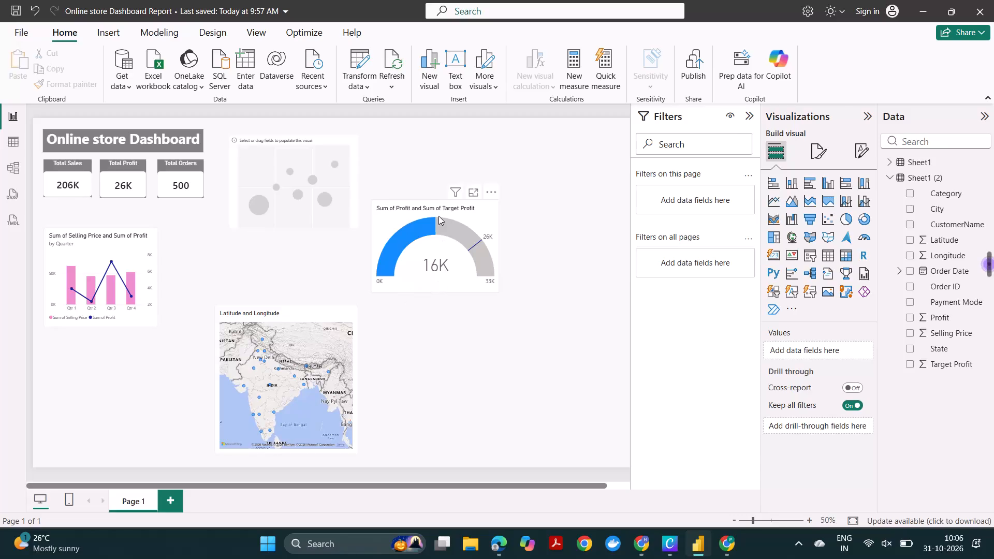
Select the Latitude and Longitude map and examine its field assignments, from Location through Bubble size and Tooltips, alongside its plotted points.
{"action": "left_click", "coordinate": [811, 153]}
{"action": "left_click", "coordinate": [776, 152]}
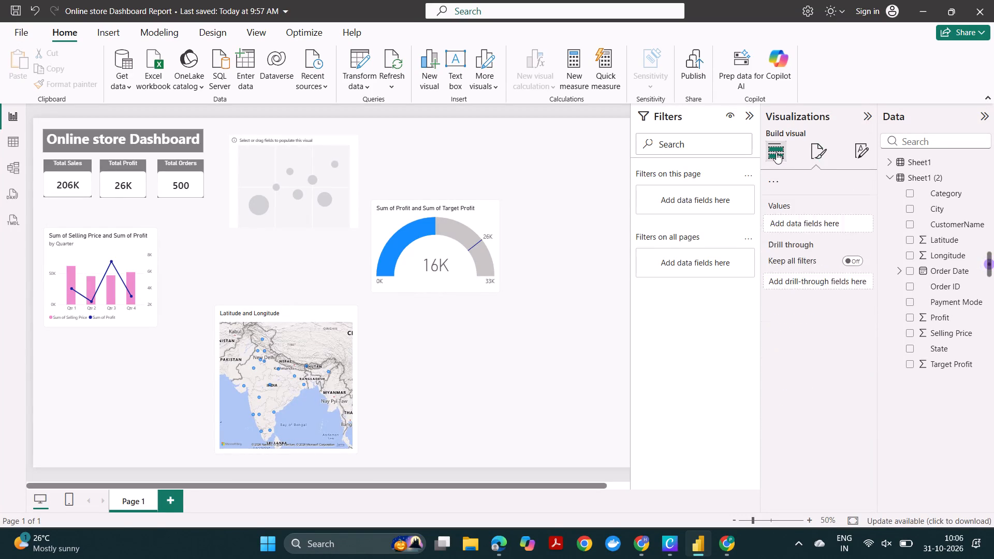
{"action": "scroll", "coordinate": [816, 334], "scroll_direction": "down", "scroll_amount": 1}
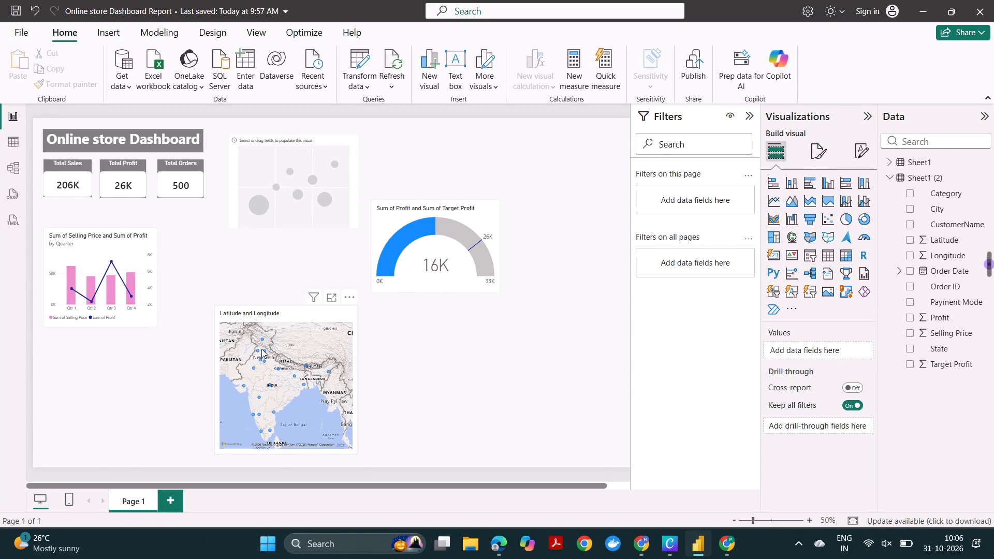
{"action": "left_click", "coordinate": [261, 349]}
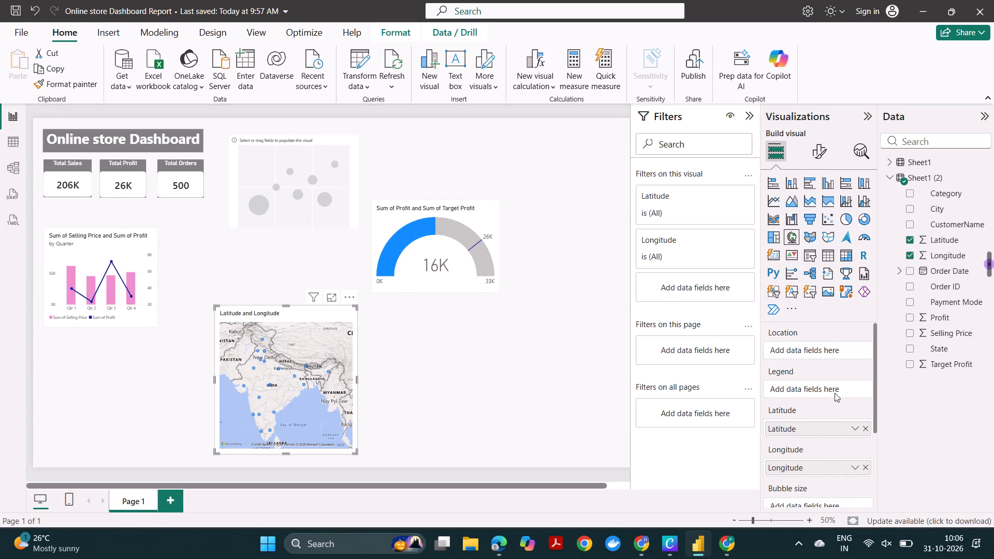
{"action": "scroll", "coordinate": [835, 393], "scroll_direction": "down", "scroll_amount": 4}
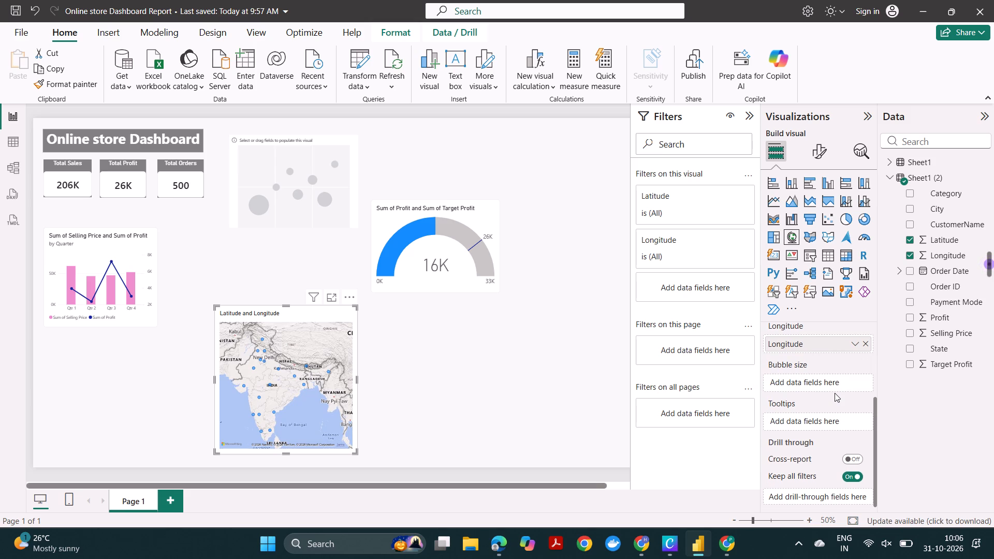
{"action": "scroll", "coordinate": [835, 393], "scroll_direction": "up", "scroll_amount": 2}
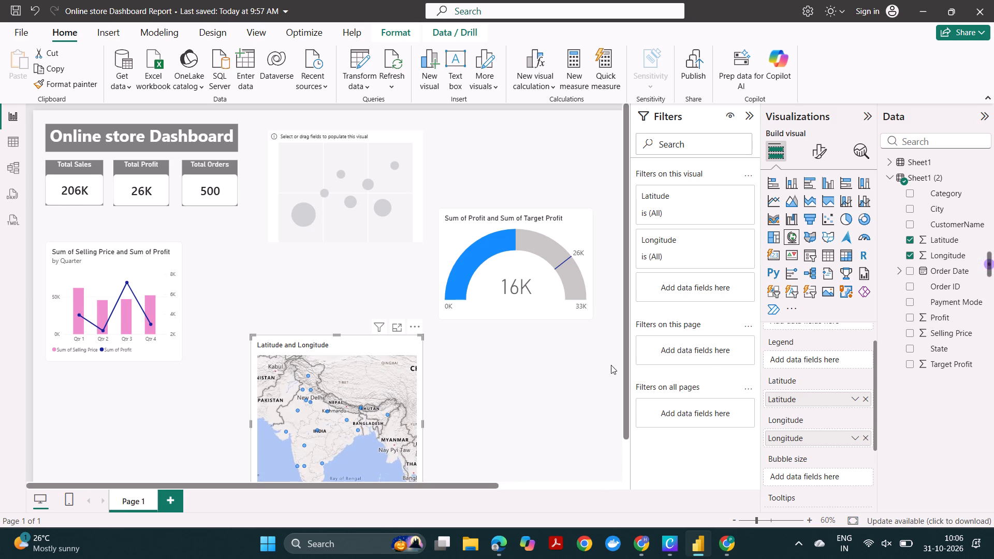
{"action": "scroll", "coordinate": [501, 454], "scroll_direction": "down", "scroll_amount": 2}
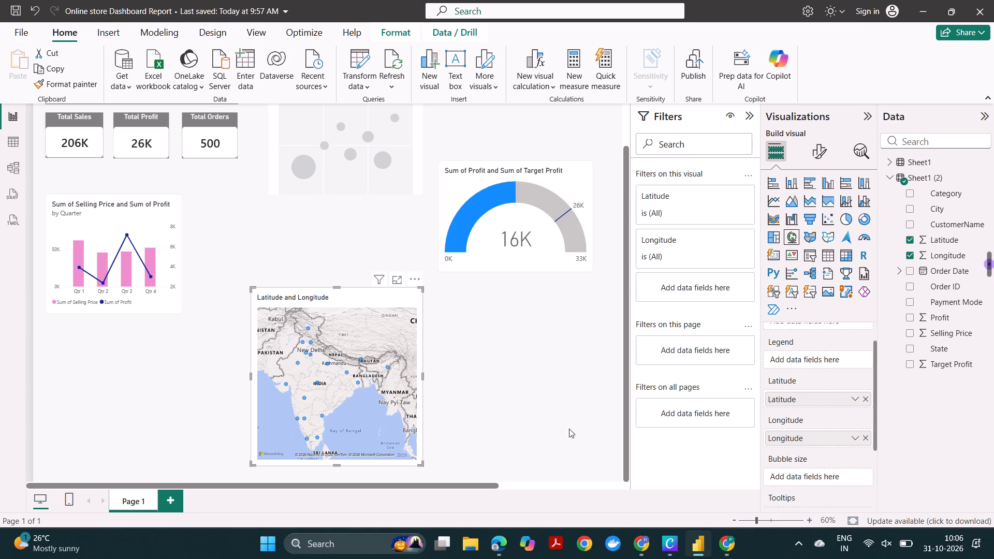
{"action": "scroll", "coordinate": [836, 373], "scroll_direction": "up", "scroll_amount": 2}
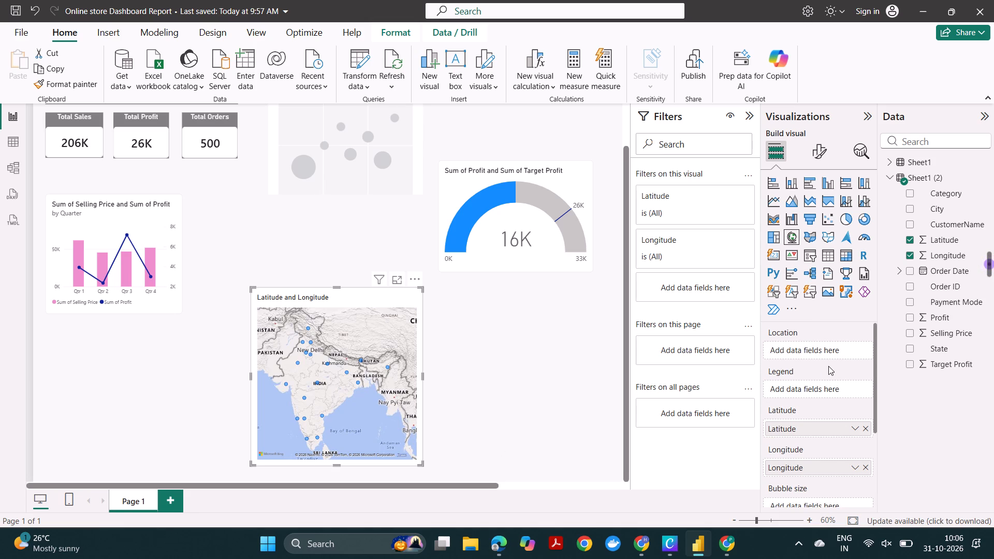
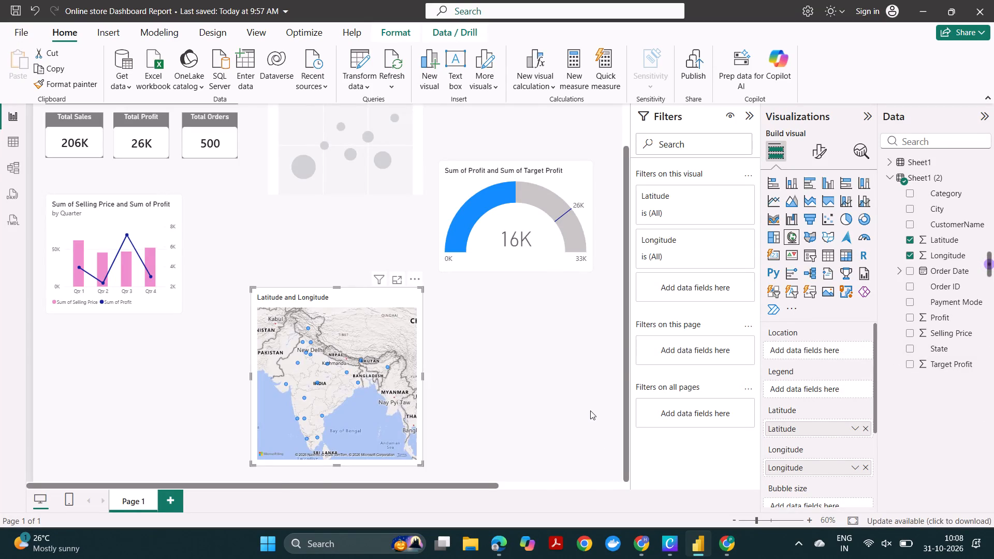
Examine the plotted points on the Latitude and Longitude map, from the close view of India out to world scale.
{"action": "scroll", "coordinate": [471, 399], "scroll_direction": "down", "scroll_amount": 4}
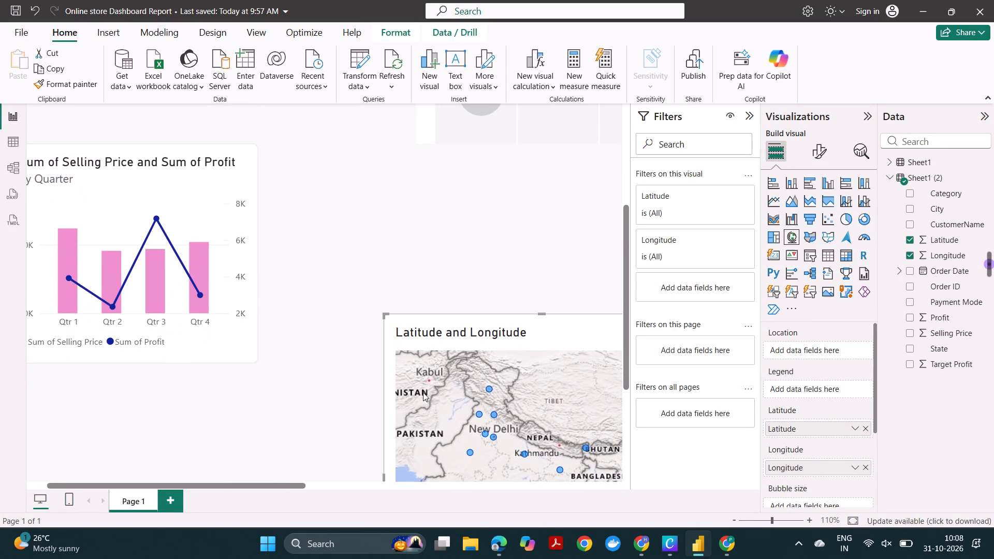
{"action": "scroll", "coordinate": [362, 411], "scroll_direction": "down", "scroll_amount": 2}
{"action": "scroll", "coordinate": [362, 411], "scroll_direction": "left", "scroll_amount": 2}
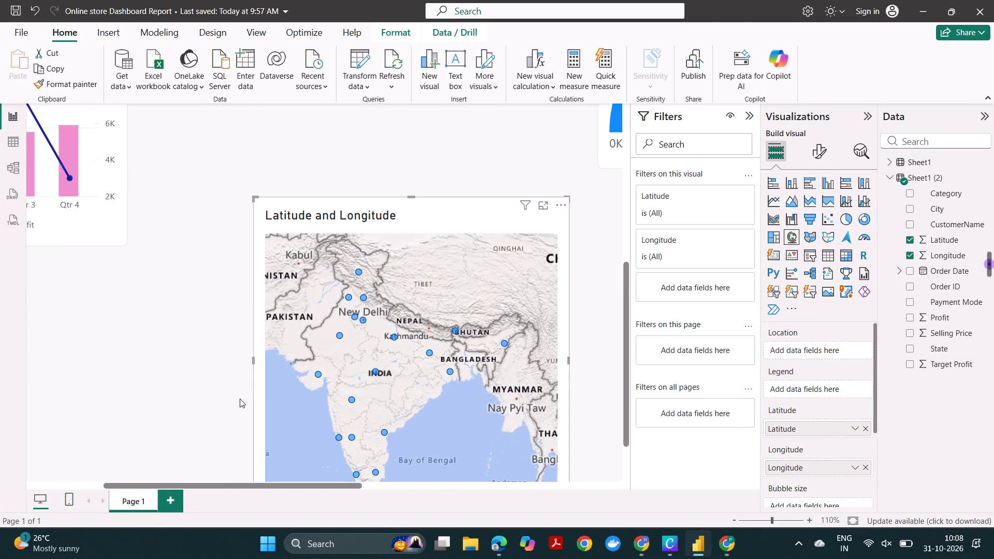
{"action": "scroll", "coordinate": [209, 406], "scroll_direction": "down", "scroll_amount": 1}
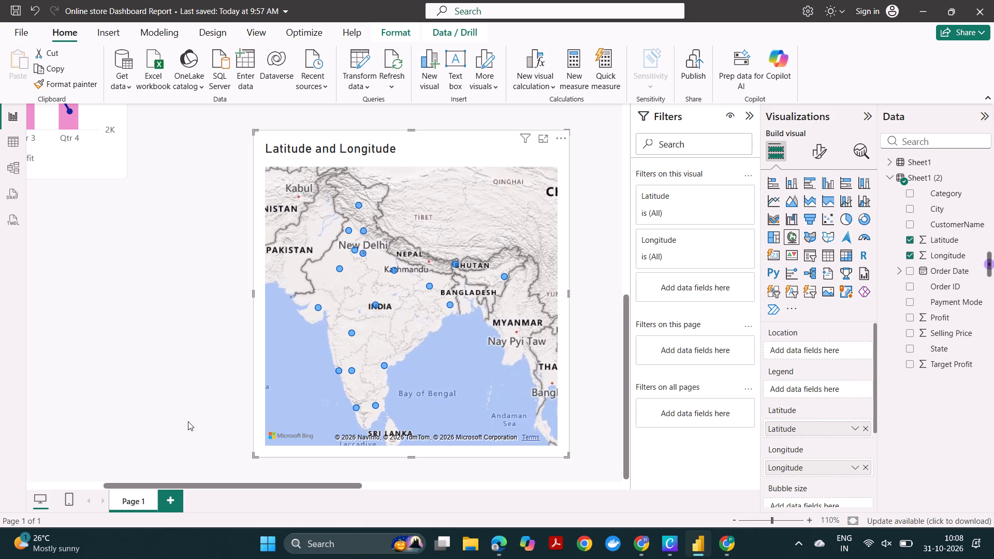
{"action": "scroll", "coordinate": [188, 421], "scroll_direction": "down", "scroll_amount": 1}
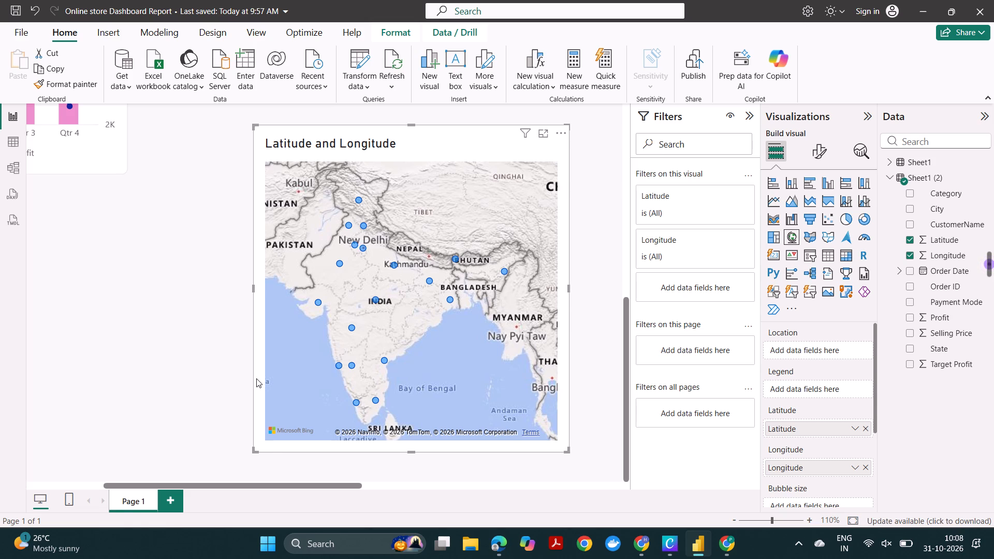
{"action": "scroll", "coordinate": [256, 378], "scroll_direction": "right", "scroll_amount": 1}
{"action": "scroll", "coordinate": [353, 342], "scroll_direction": "right", "scroll_amount": 1}
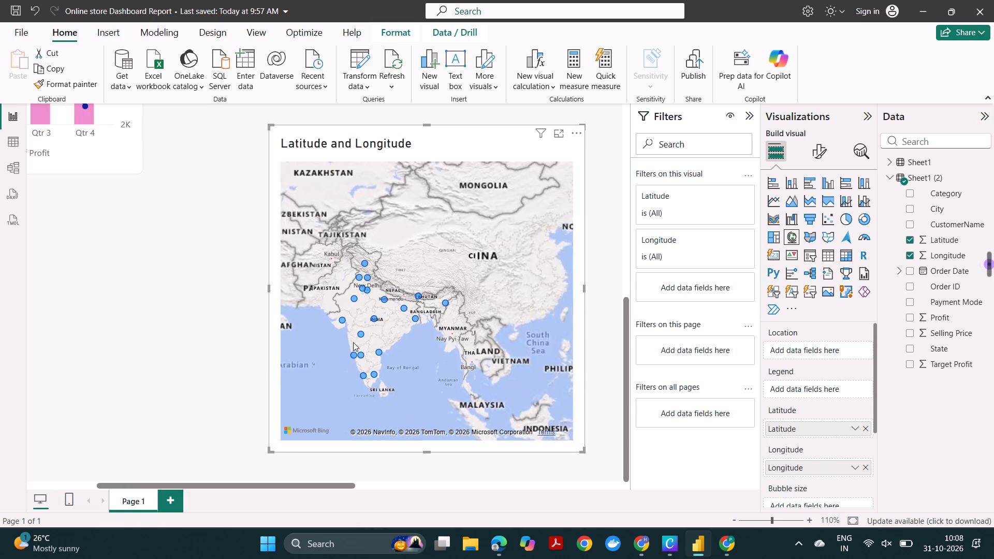
{"action": "scroll", "coordinate": [353, 342], "scroll_direction": "right", "scroll_amount": 1}
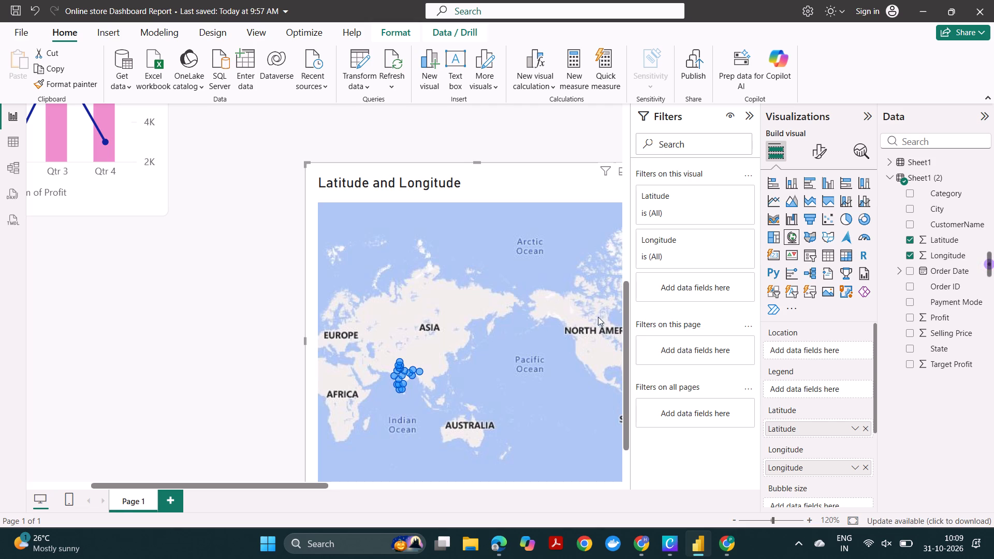
{"action": "scroll", "coordinate": [437, 374], "scroll_direction": "right", "scroll_amount": 1}
{"action": "scroll", "coordinate": [345, 421], "scroll_direction": "right", "scroll_amount": 1}
{"action": "scroll", "coordinate": [396, 378], "scroll_direction": "down", "scroll_amount": 4}
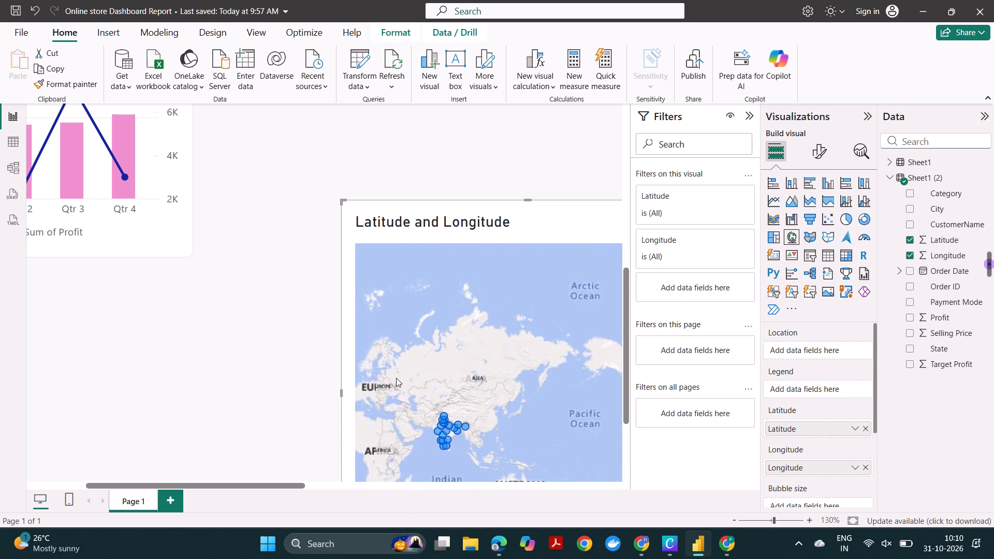
Select a plotted point in southern India on the Latitude and Longitude map and examine the points across Asia.
{"action": "left_click", "coordinate": [448, 444]}
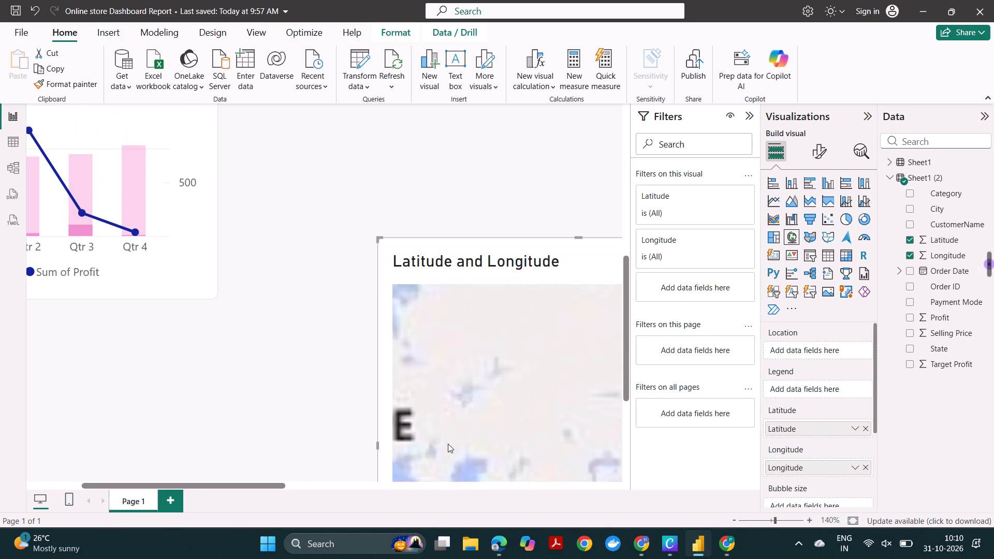
{"action": "scroll", "coordinate": [448, 444], "scroll_direction": "down", "scroll_amount": 3}
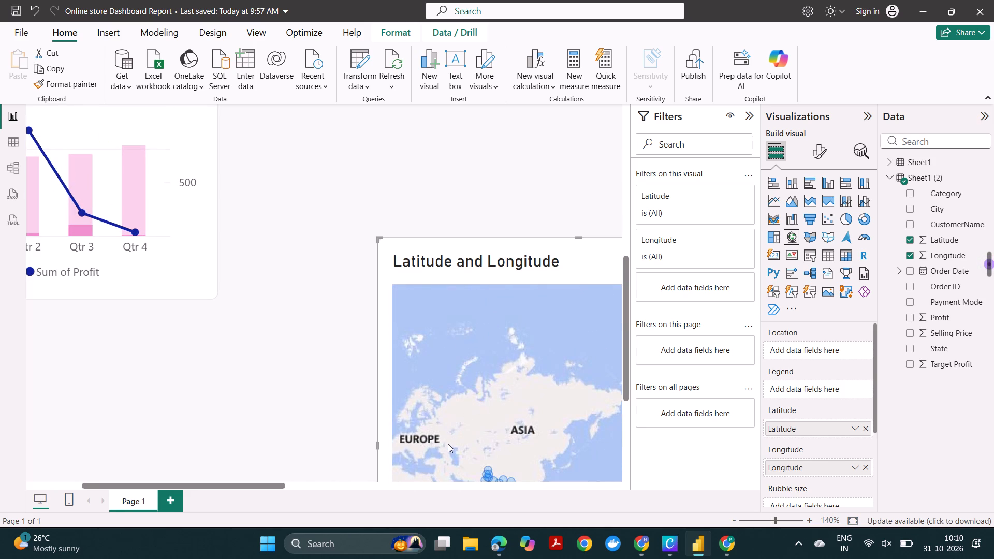
{"action": "scroll", "coordinate": [448, 444], "scroll_direction": "down", "scroll_amount": 1}
{"action": "scroll", "coordinate": [501, 484], "scroll_direction": "down", "scroll_amount": 1}
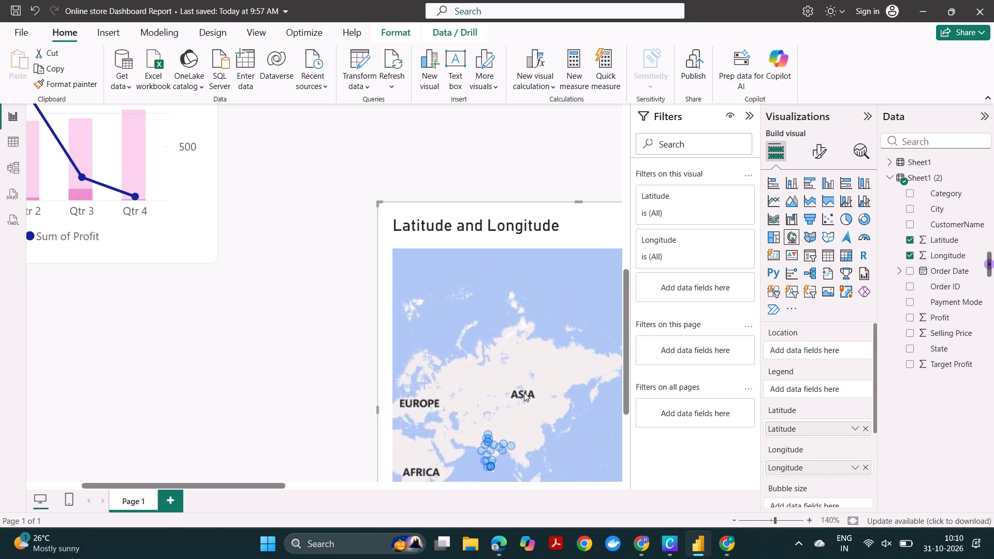
{"action": "scroll", "coordinate": [524, 392], "scroll_direction": "down", "scroll_amount": 2}
{"action": "scroll", "coordinate": [509, 483], "scroll_direction": "down", "scroll_amount": 1}
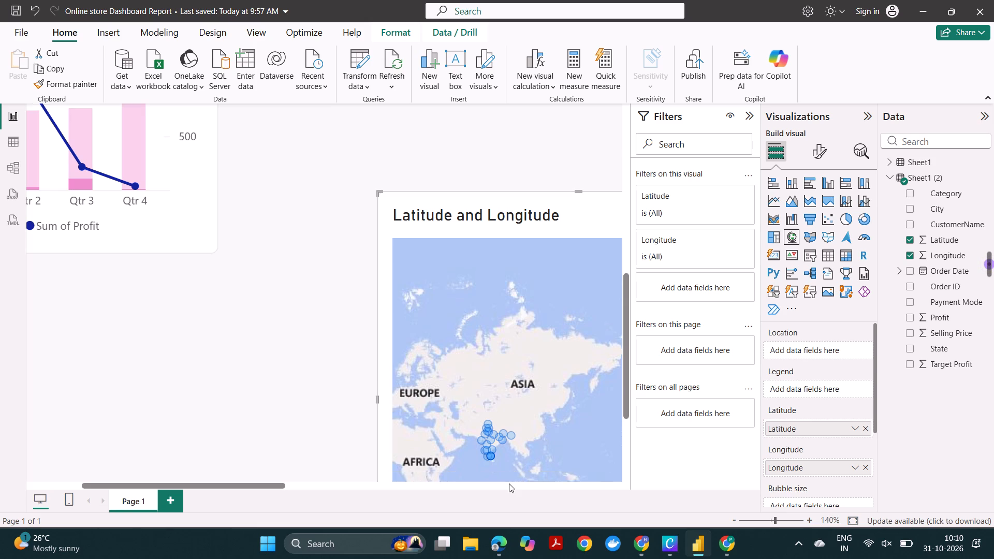
{"action": "scroll", "coordinate": [509, 483], "scroll_direction": "down", "scroll_amount": 2}
{"action": "scroll", "coordinate": [517, 370], "scroll_direction": "left", "scroll_amount": 1}
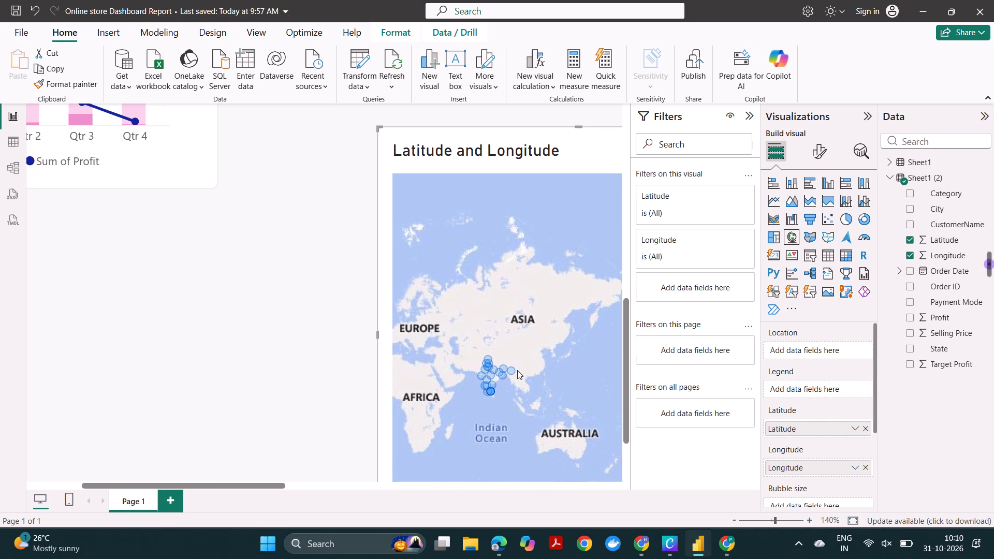
{"action": "scroll", "coordinate": [517, 370], "scroll_direction": "left", "scroll_amount": 1}
{"action": "scroll", "coordinate": [274, 350], "scroll_direction": "left", "scroll_amount": 3}
{"action": "scroll", "coordinate": [274, 350], "scroll_direction": "down", "scroll_amount": 1}
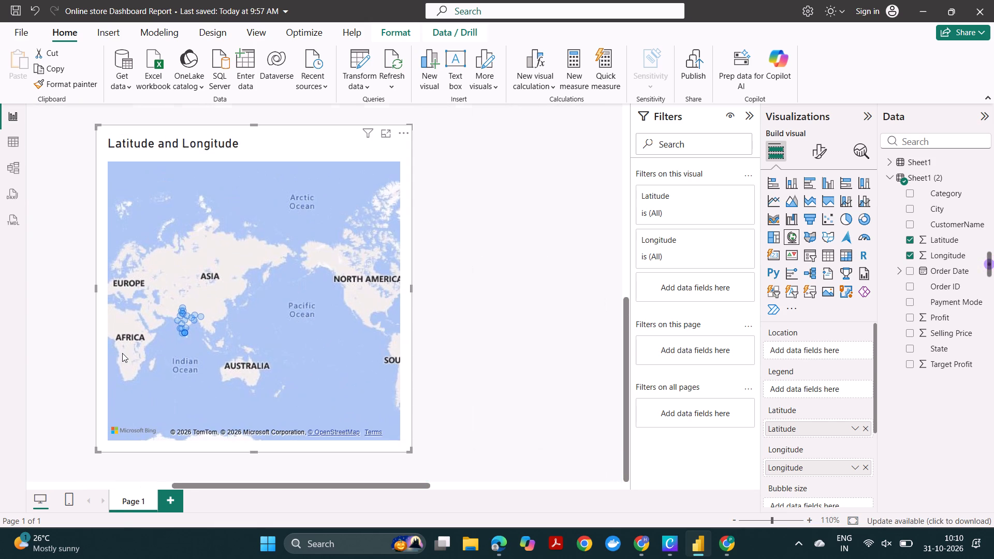
{"action": "scroll", "coordinate": [172, 324], "scroll_direction": "right", "scroll_amount": 1}
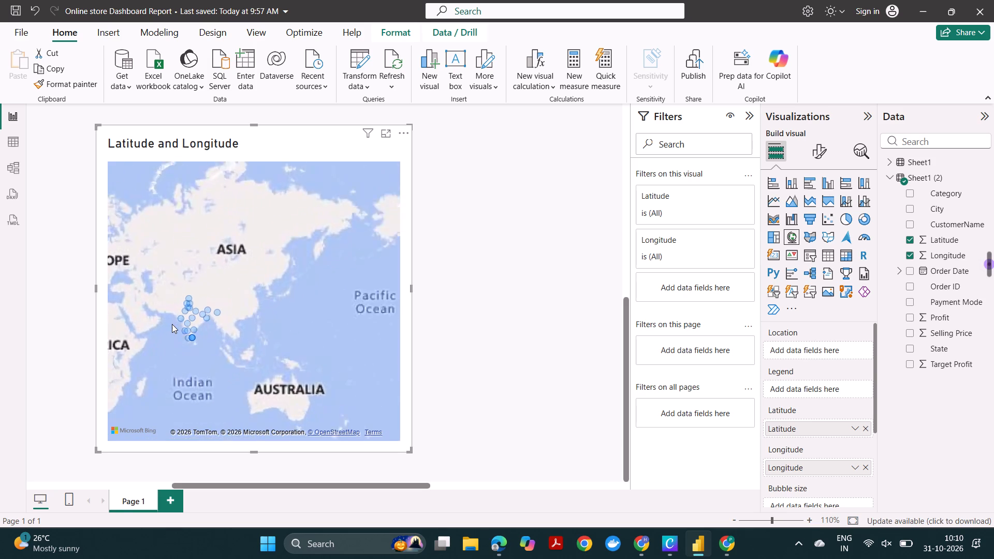
{"action": "scroll", "coordinate": [172, 324], "scroll_direction": "right", "scroll_amount": 1}
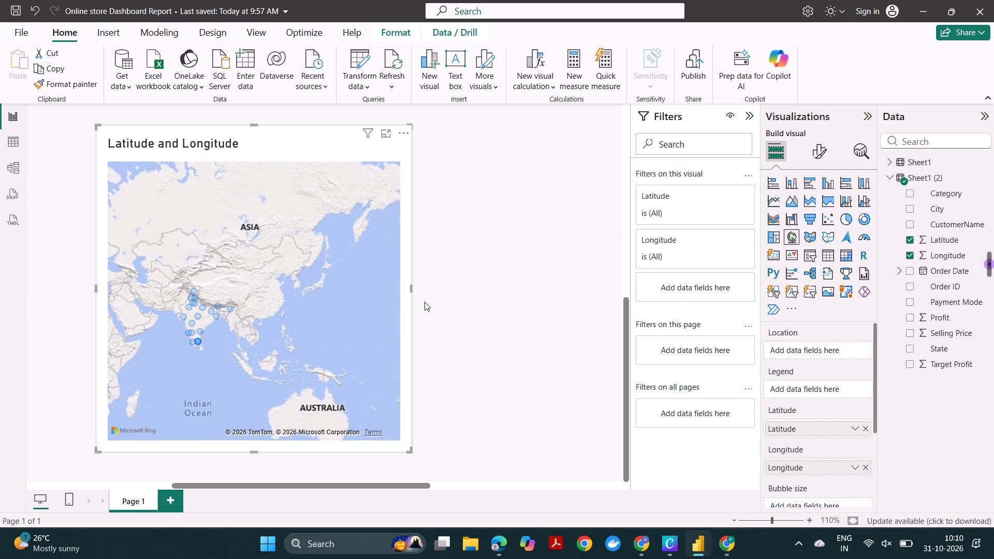
{"action": "right_click", "coordinate": [425, 302]}
{"action": "scroll", "coordinate": [425, 302], "scroll_direction": "right", "scroll_amount": 1}
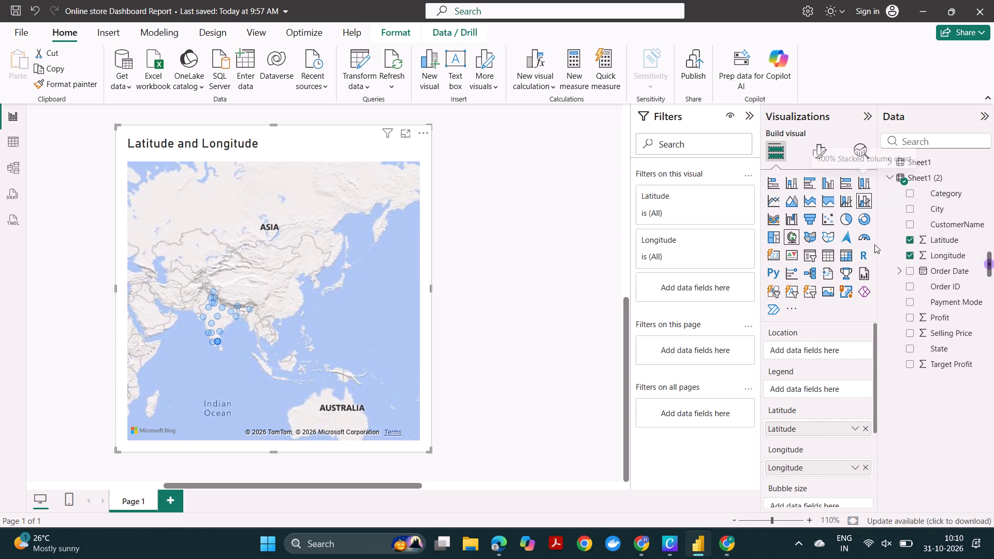
Convert the Latitude and Longitude map into a Filled map.
{"action": "left_click", "coordinate": [922, 161]}
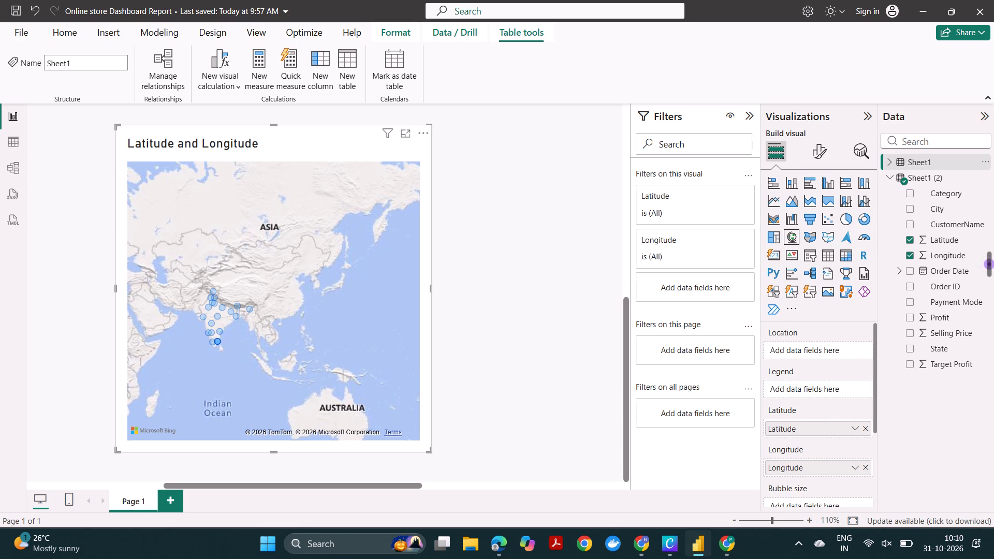
{"action": "scroll", "coordinate": [806, 235], "scroll_direction": "right", "scroll_amount": 1}
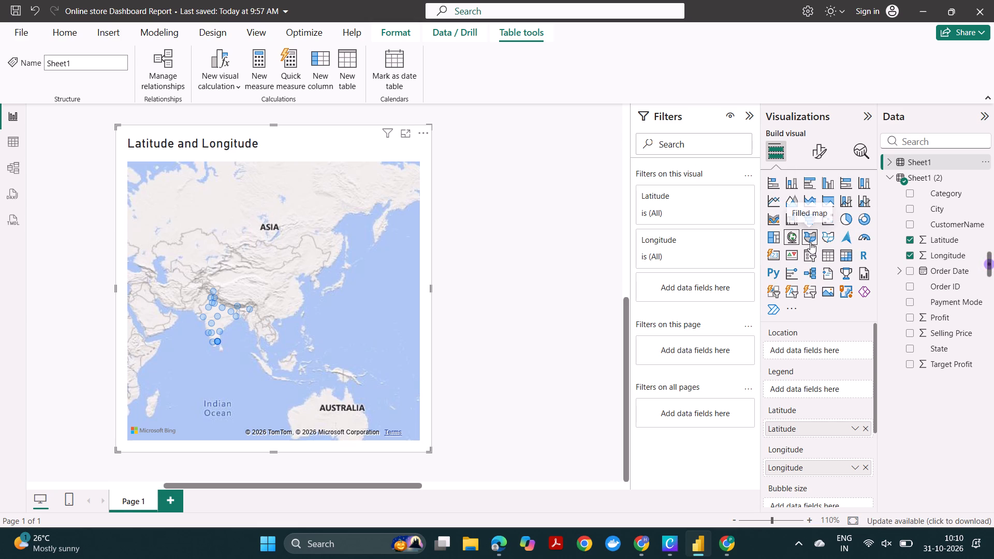
{"action": "left_click", "coordinate": [810, 242]}
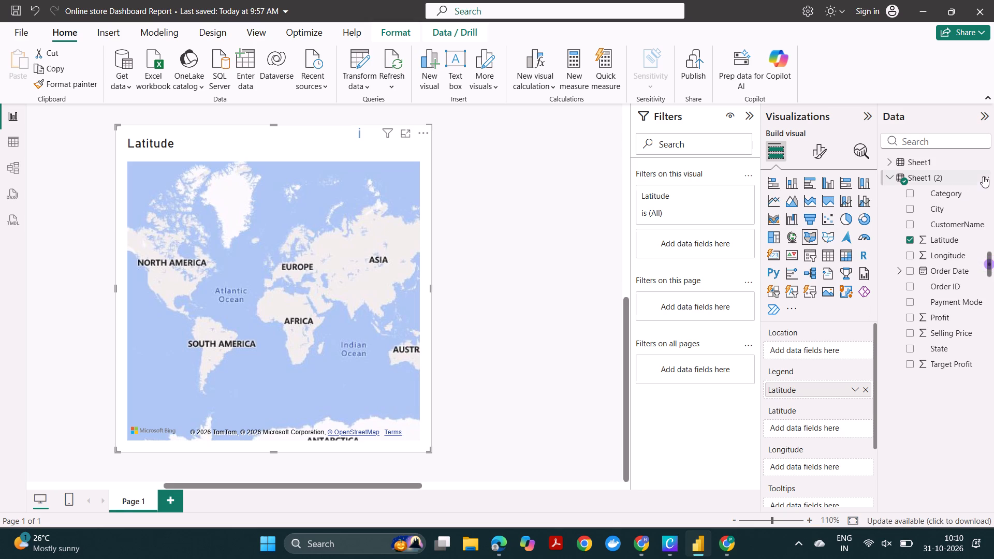
Assign the State field from Sheet1 (2) to the filled map's Location and inspect the shaded regions around India.
{"action": "left_click", "coordinate": [923, 160]}
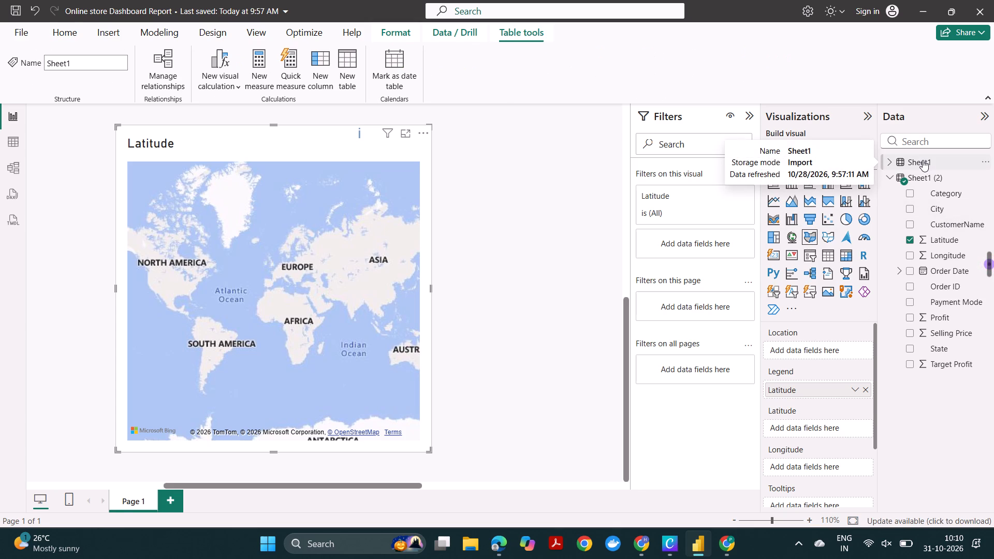
{"action": "left_click", "coordinate": [931, 348]}
{"action": "left_click_drag", "start_coordinate": [939, 348], "coordinate": [848, 378]}
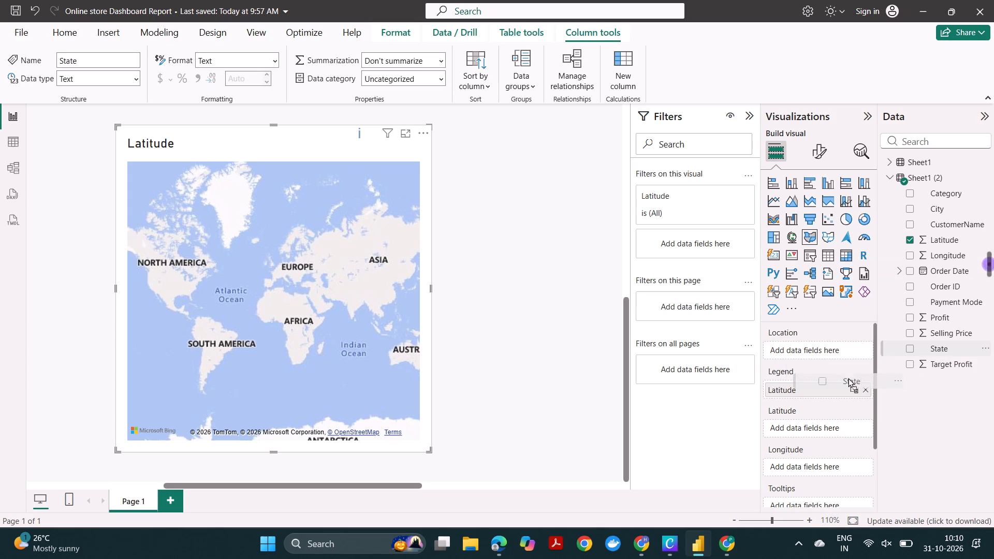
{"action": "left_click_drag", "start_coordinate": [848, 378], "coordinate": [824, 351]}
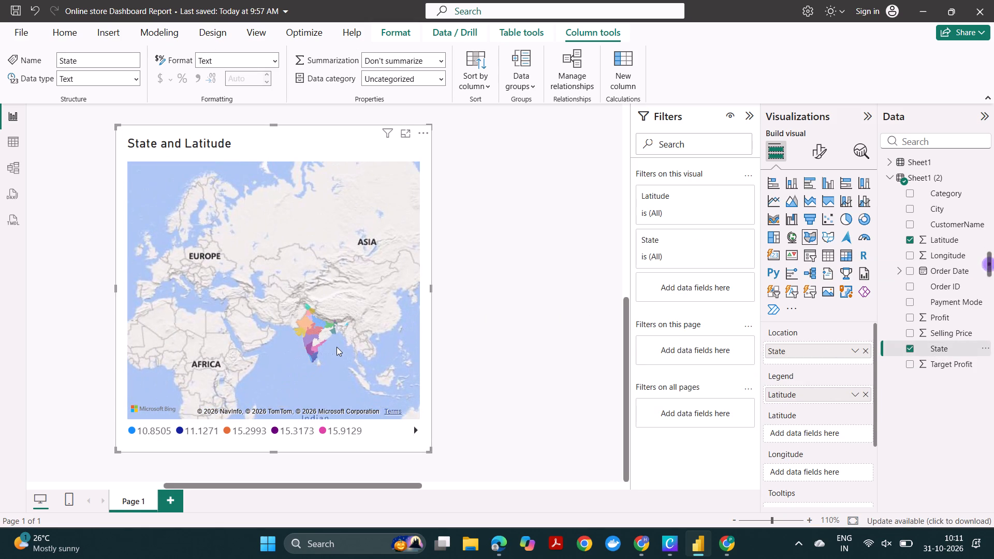
{"action": "scroll", "coordinate": [285, 351], "scroll_direction": "left", "scroll_amount": 1}
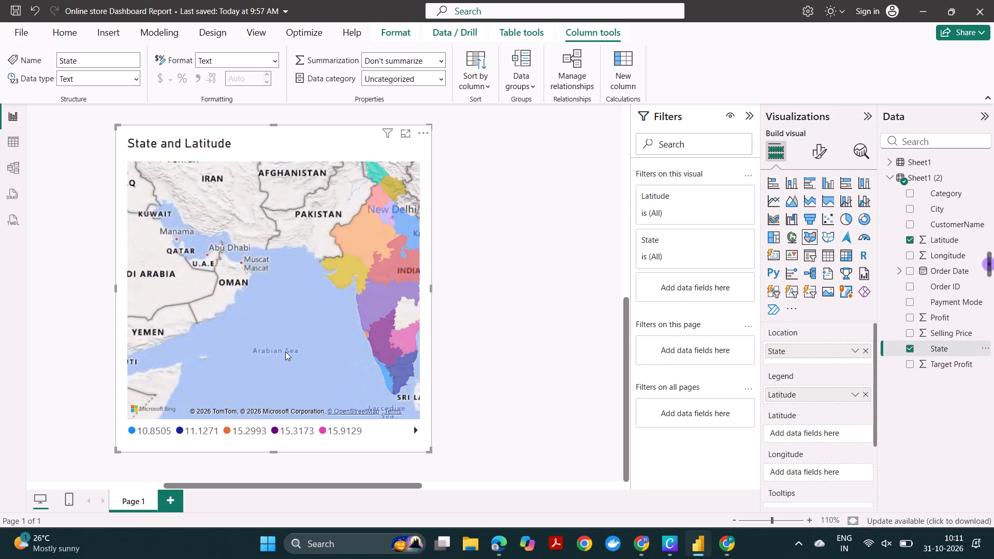
{"action": "scroll", "coordinate": [285, 351], "scroll_direction": "left", "scroll_amount": 1}
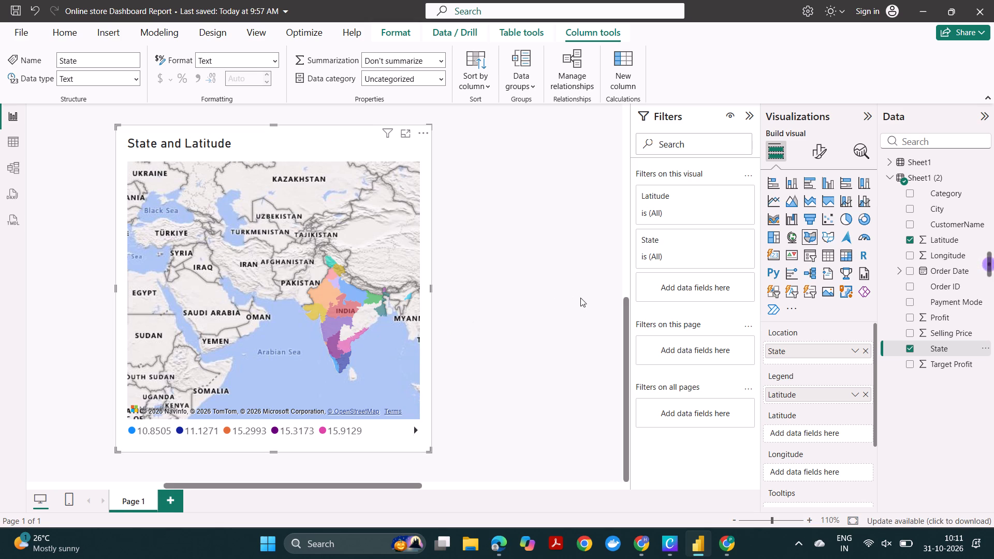
Convert the State and Latitude filled map into a Card visual and browse its category entries.
{"action": "left_click", "coordinate": [771, 256]}
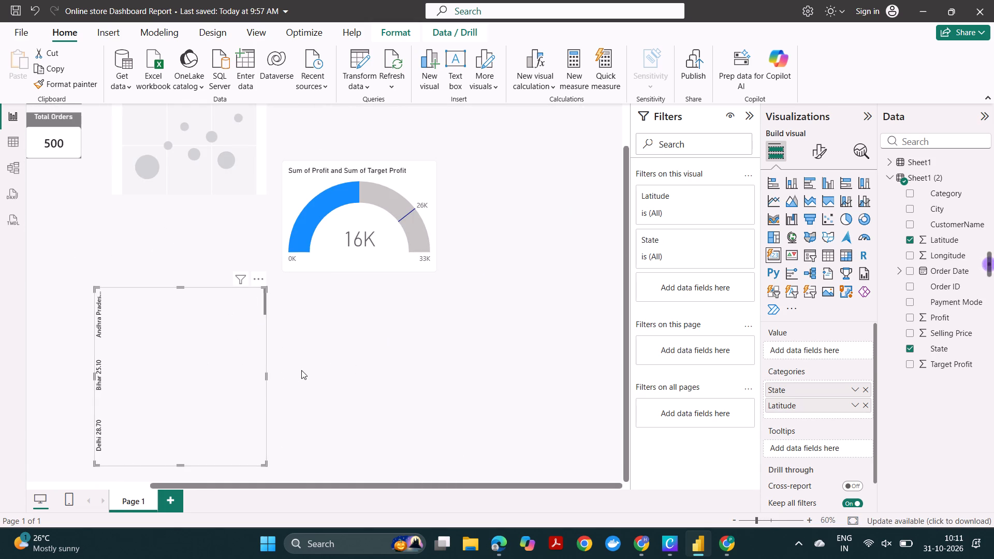
{"action": "scroll", "coordinate": [370, 358], "scroll_direction": "right", "scroll_amount": 1}
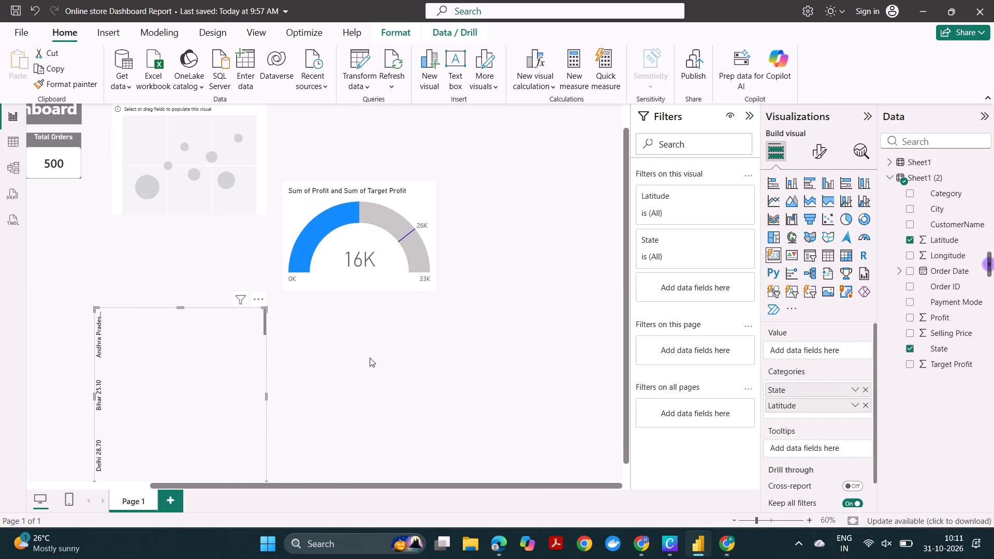
{"action": "scroll", "coordinate": [370, 358], "scroll_direction": "right", "scroll_amount": 2}
{"action": "scroll", "coordinate": [370, 358], "scroll_direction": "down", "scroll_amount": 1}
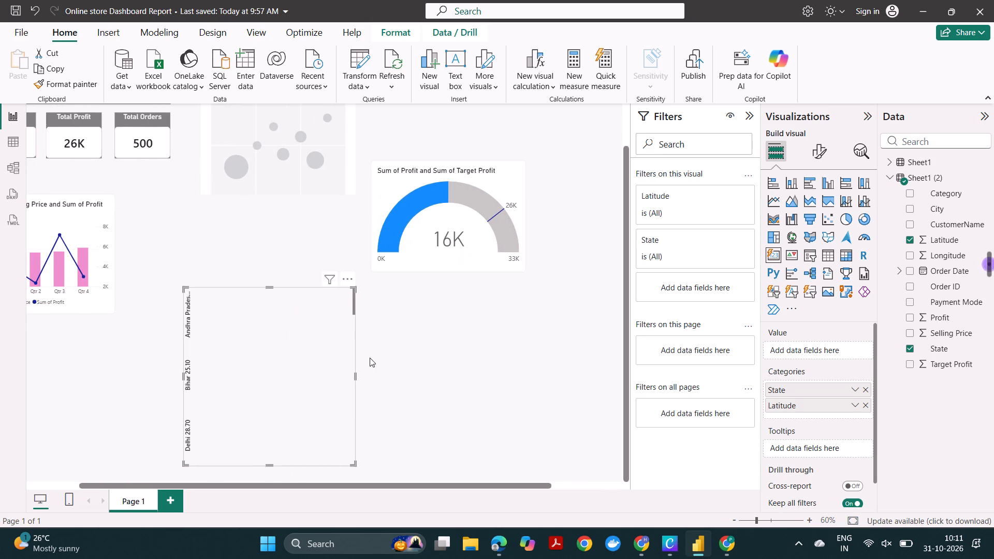
{"action": "scroll", "coordinate": [370, 358], "scroll_direction": "down", "scroll_amount": 1}
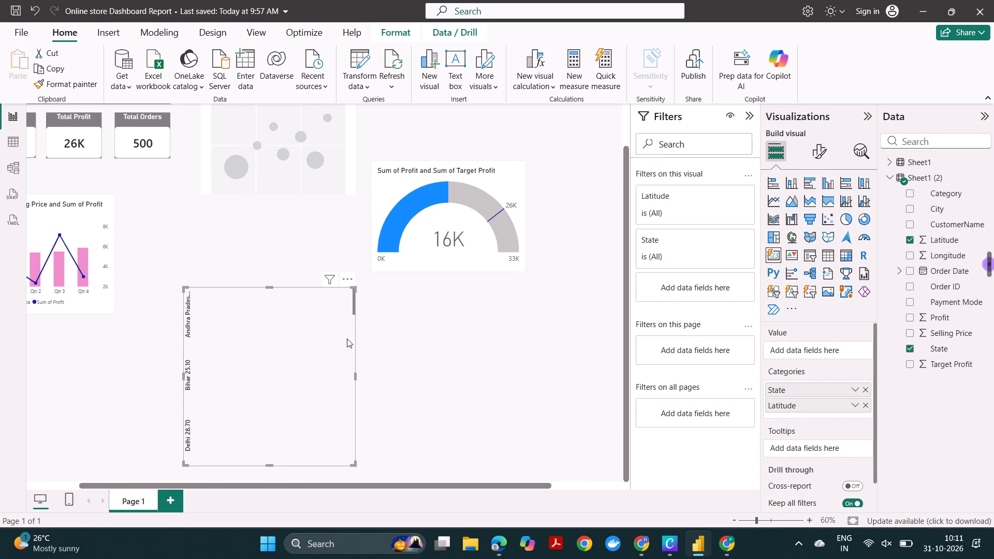
{"action": "scroll", "coordinate": [347, 339], "scroll_direction": "down", "scroll_amount": 6}
{"action": "scroll", "coordinate": [467, 346], "scroll_direction": "right", "scroll_amount": 1}
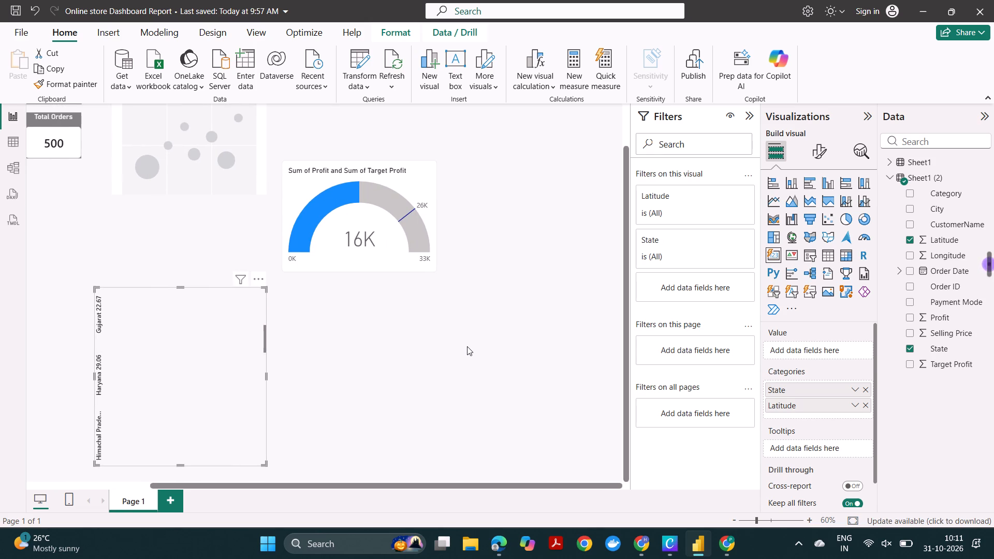
{"action": "scroll", "coordinate": [467, 346], "scroll_direction": "right", "scroll_amount": 1}
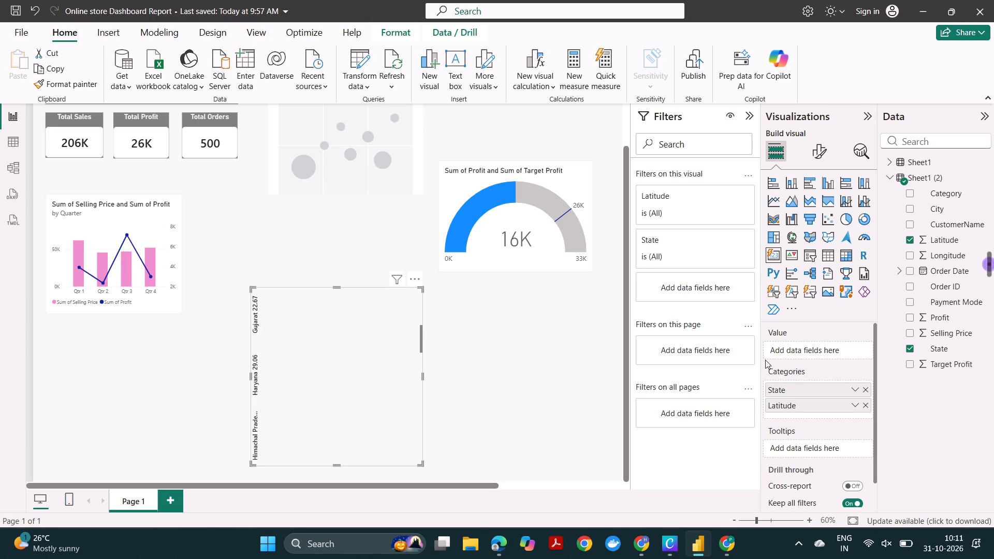
Remove Latitude from the card's Categories, keeping only State.
{"action": "left_click", "coordinate": [866, 409]}
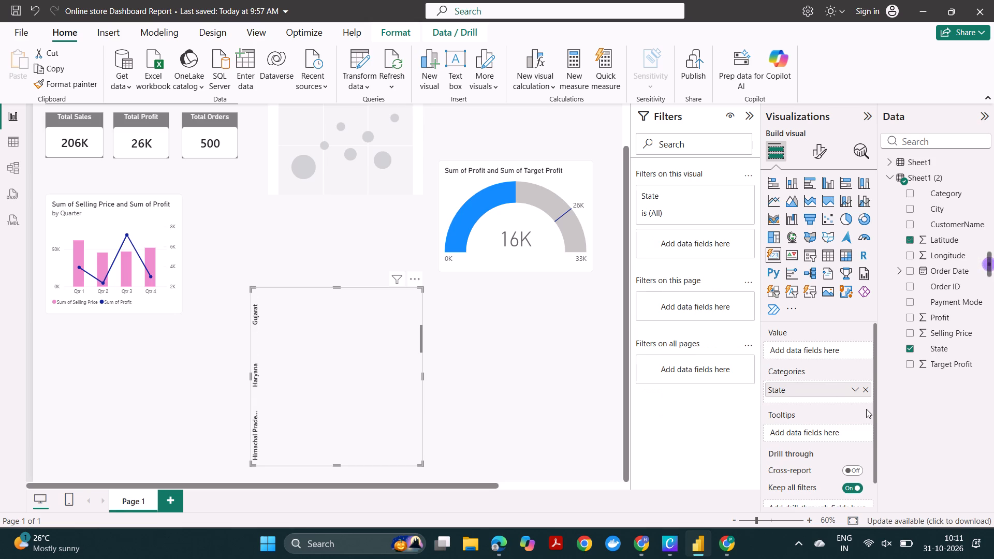
{"action": "scroll", "coordinate": [866, 409], "scroll_direction": "down", "scroll_amount": 1}
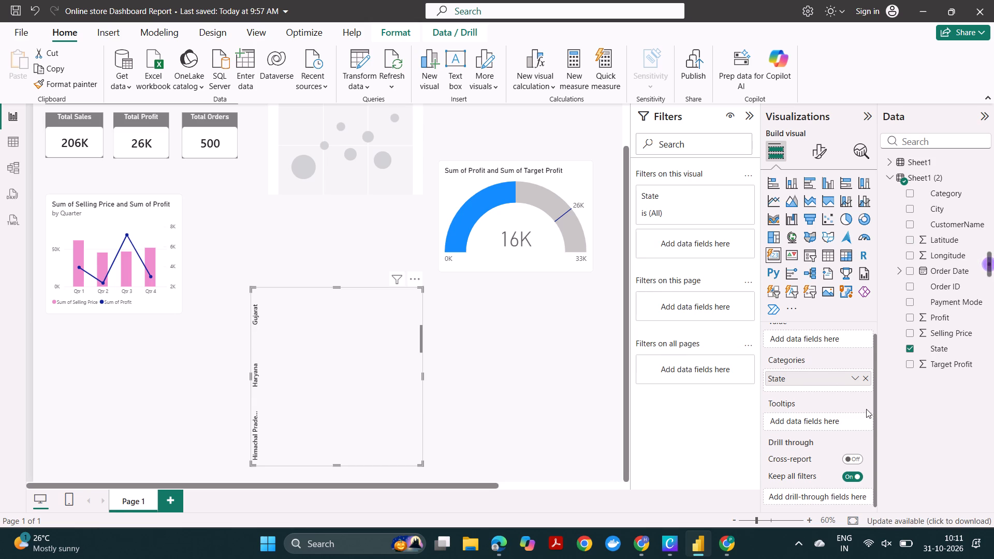
{"action": "scroll", "coordinate": [866, 409], "scroll_direction": "up", "scroll_amount": 2}
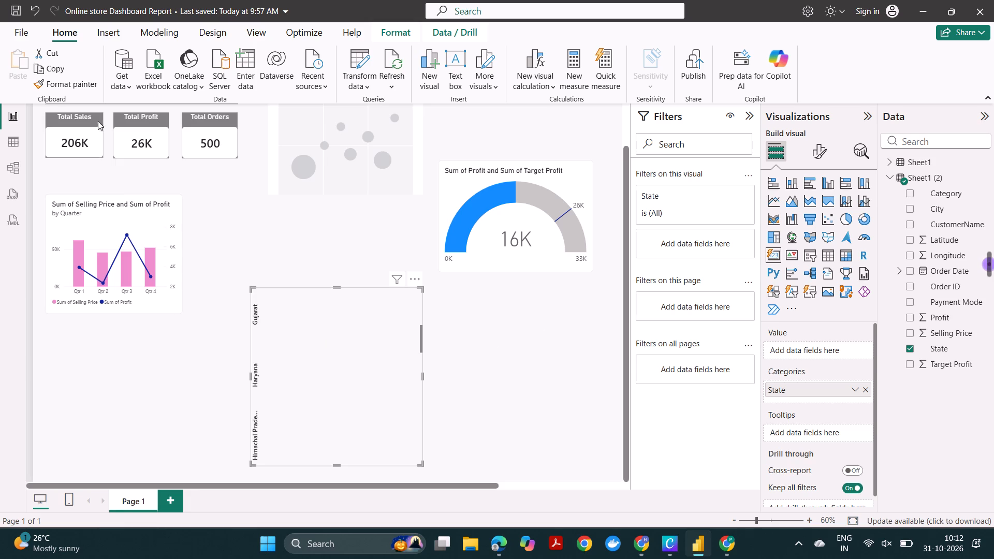
Close the Online store Dashboard report and return to the desktop.
{"action": "left_click", "coordinate": [993, 0]}
{"action": "left_click", "coordinate": [479, 293]}
{"action": "left_click_drag", "start_coordinate": [323, 557], "coordinate": [321, 552]}
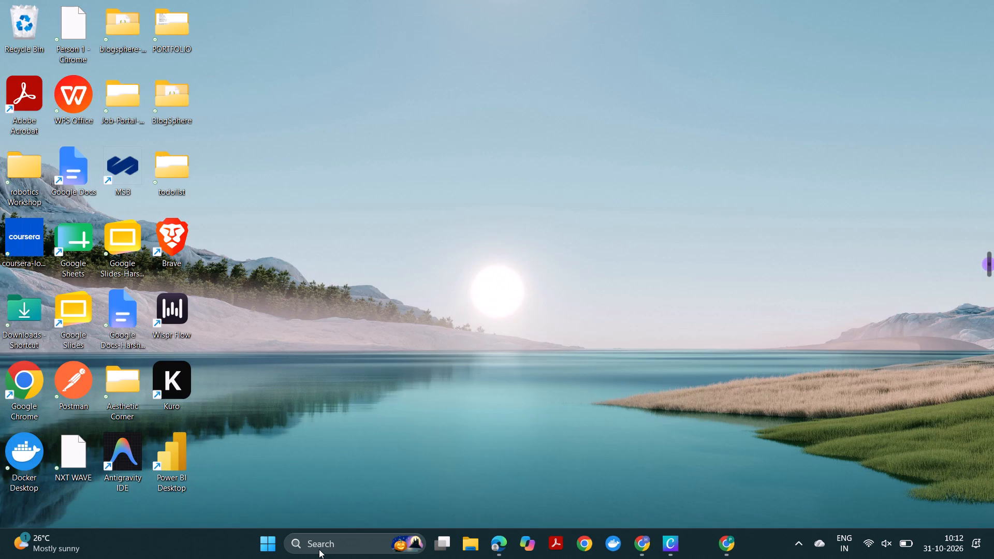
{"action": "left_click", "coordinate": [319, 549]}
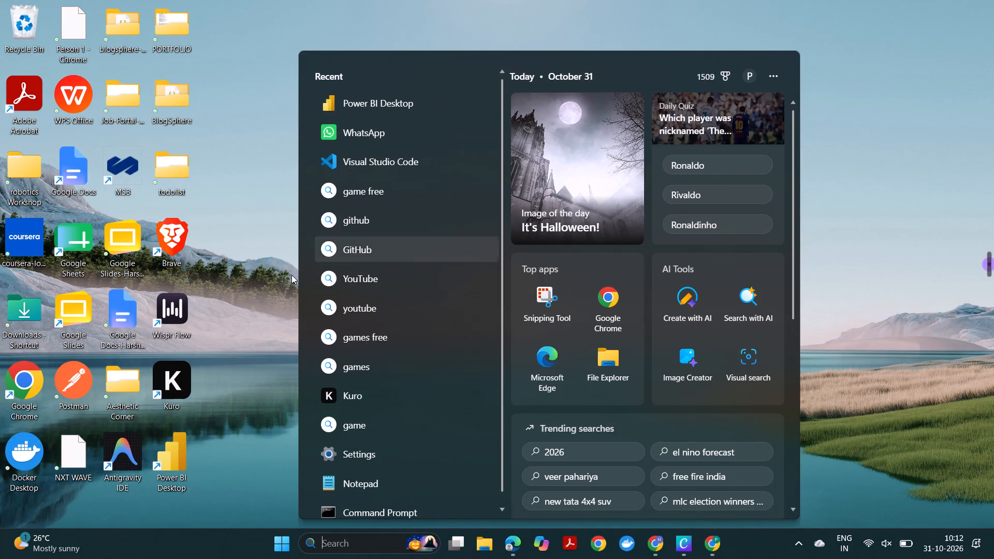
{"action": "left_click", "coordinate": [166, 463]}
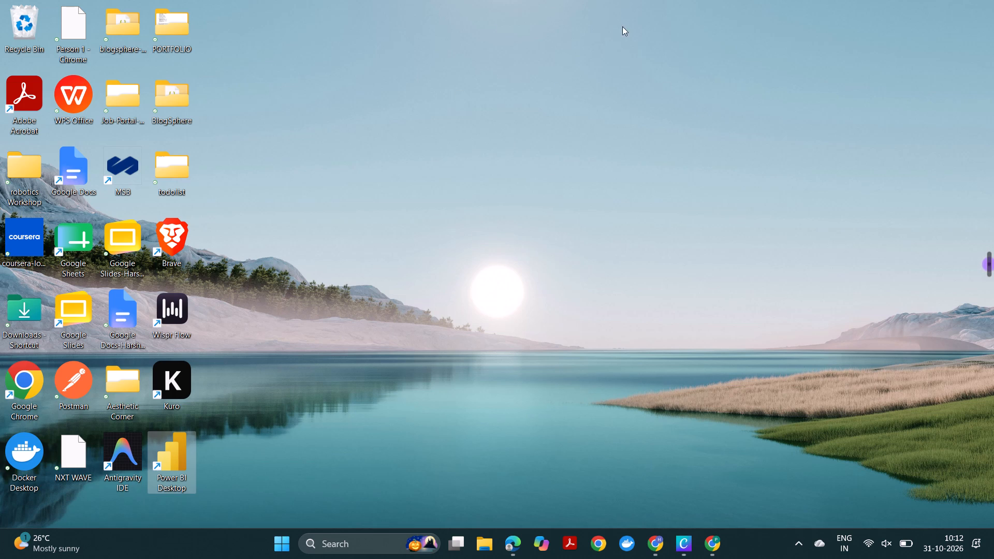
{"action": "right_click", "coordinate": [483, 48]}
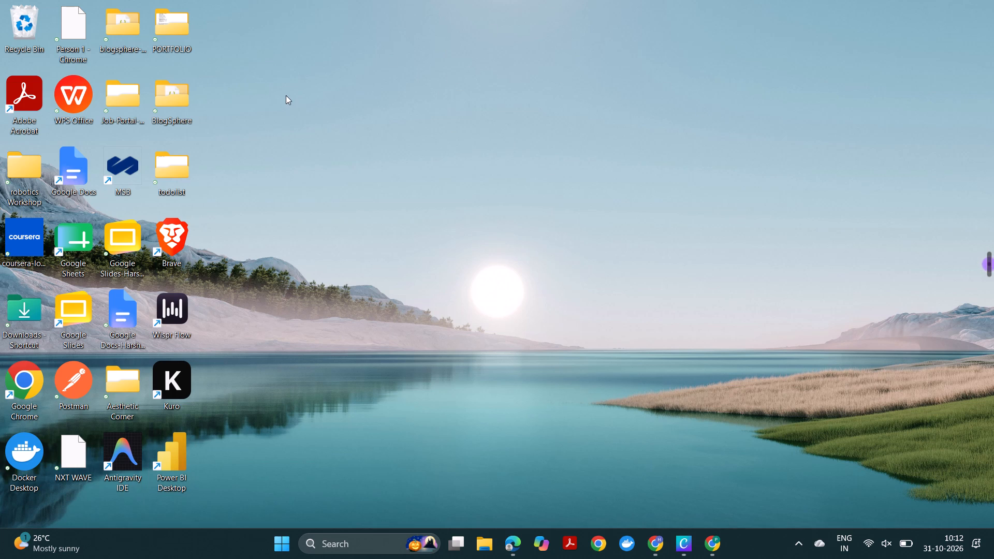
Launch Kuro from its desktop shortcut.
{"action": "left_click", "coordinate": [180, 387]}
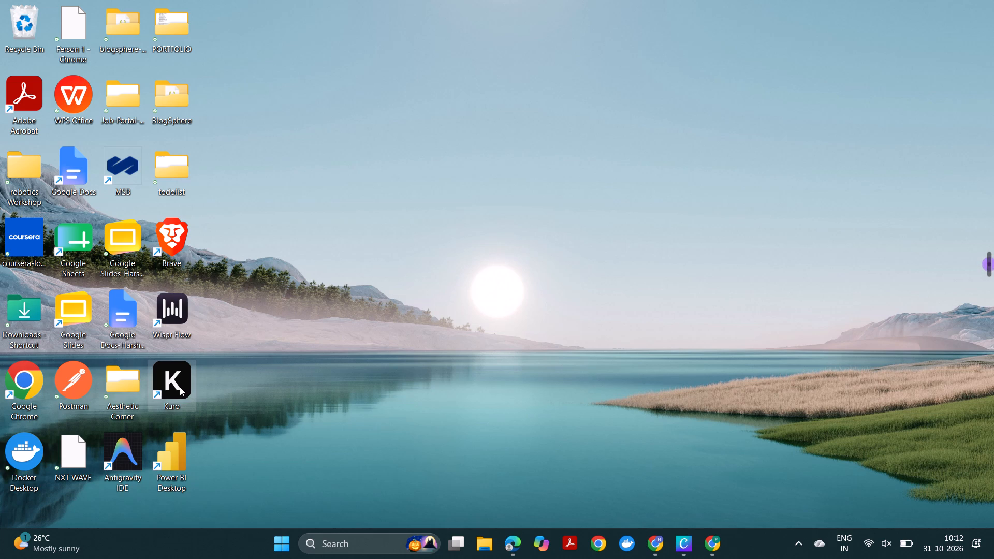
{"action": "double_click", "coordinate": [180, 387]}
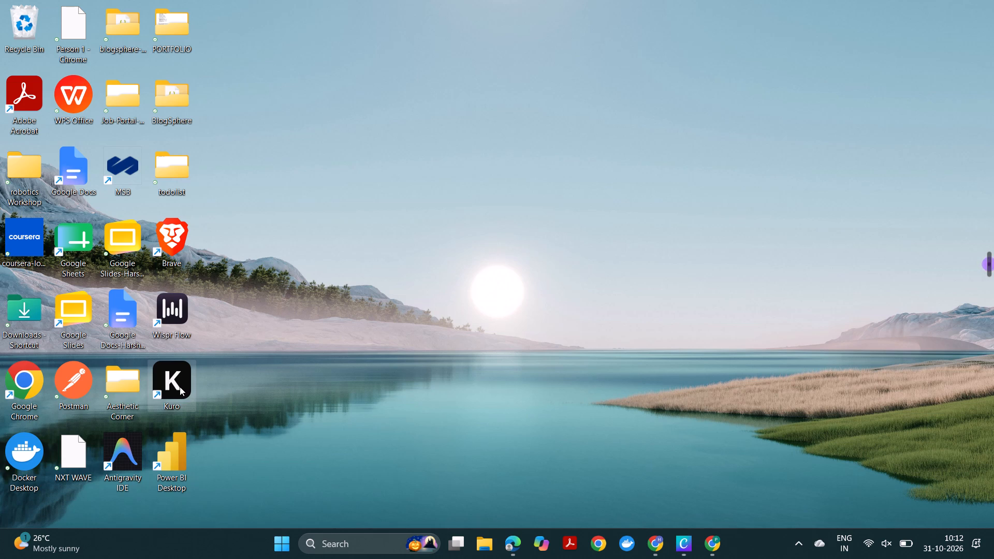
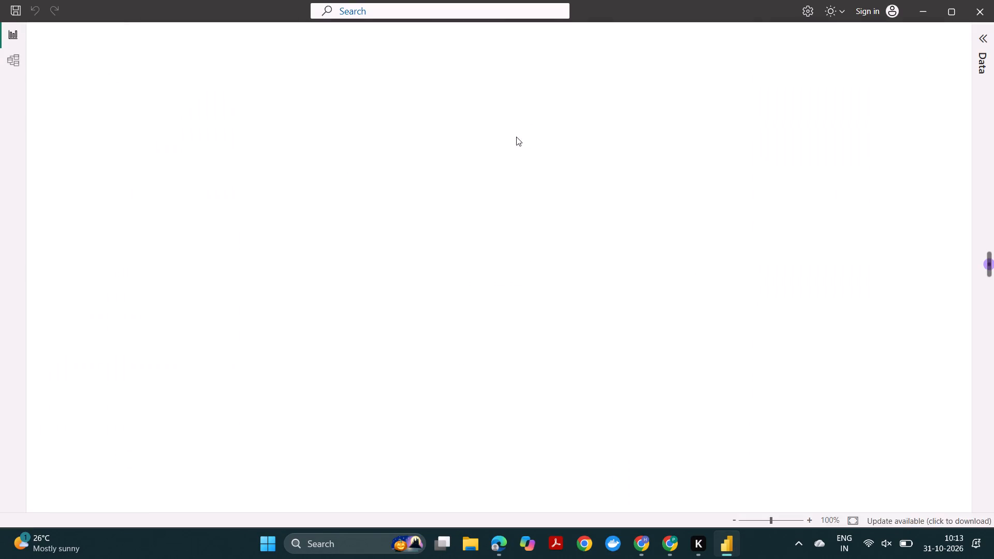
Reopen the Online store Dashboard Report from the recent files.
{"action": "scroll", "coordinate": [387, 245], "scroll_direction": "down", "scroll_amount": 4}
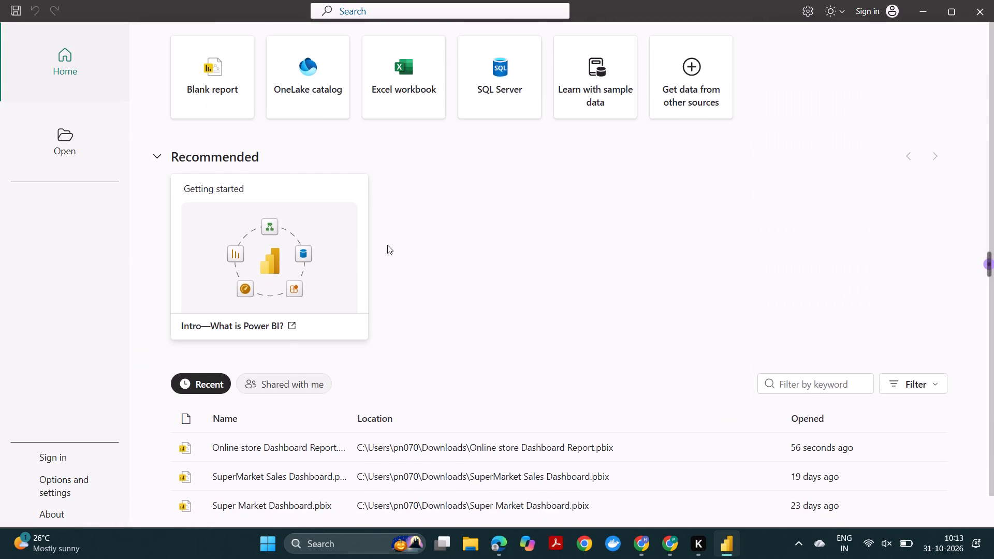
{"action": "scroll", "coordinate": [387, 245], "scroll_direction": "up", "scroll_amount": 1}
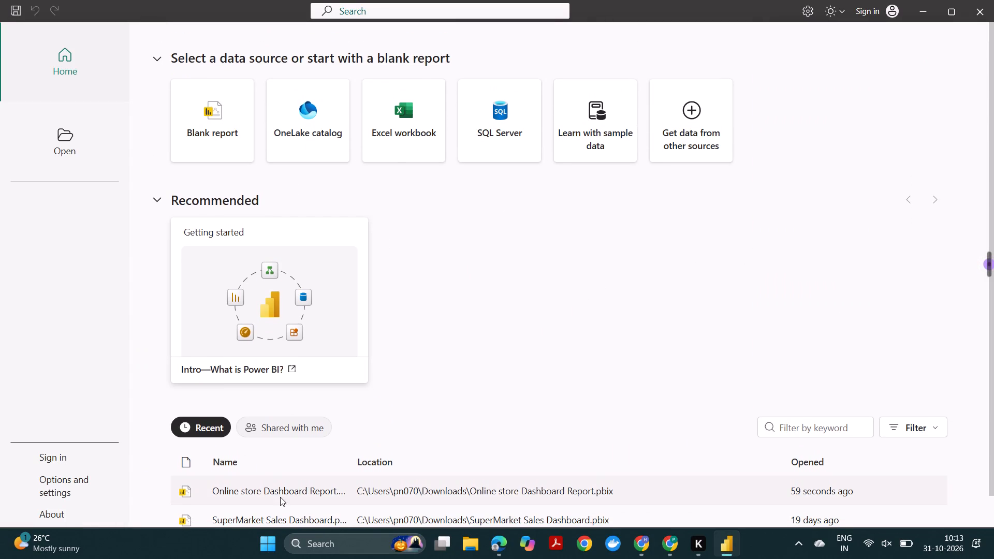
{"action": "left_click", "coordinate": [276, 490]}
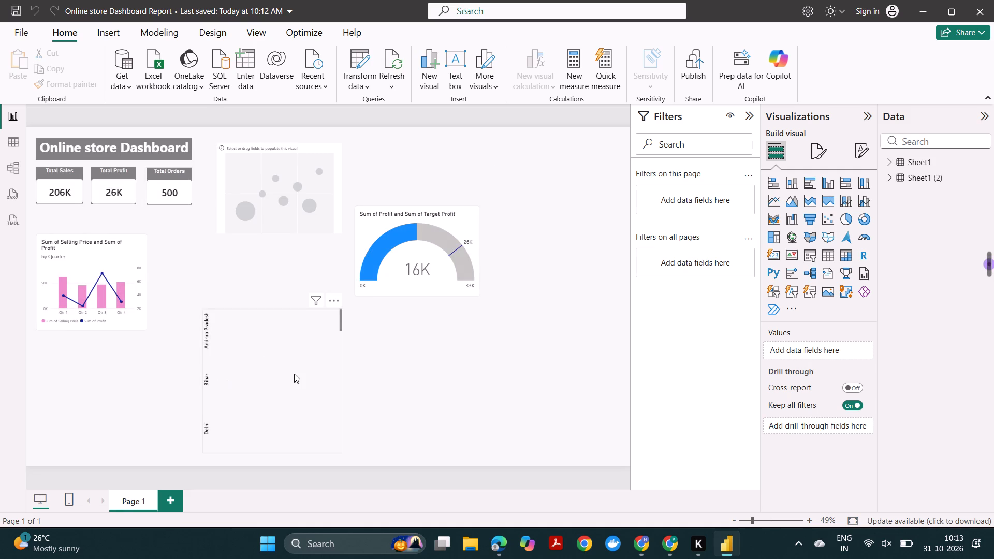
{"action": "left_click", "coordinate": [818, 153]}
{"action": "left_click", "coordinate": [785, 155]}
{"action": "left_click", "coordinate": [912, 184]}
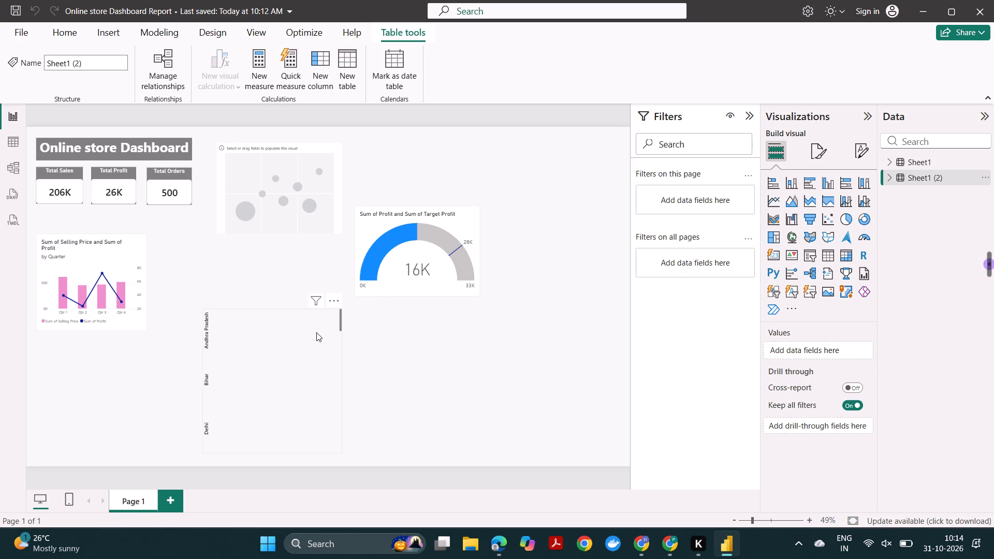
Remove the State card visual from the report page.
{"action": "left_click", "coordinate": [330, 301]}
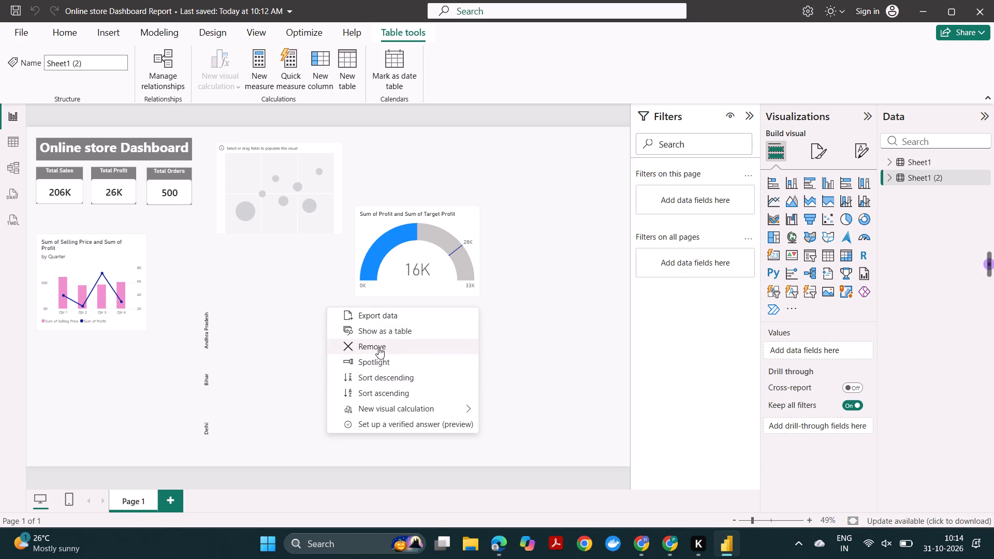
{"action": "left_click", "coordinate": [378, 347]}
{"action": "left_click", "coordinate": [491, 367]}
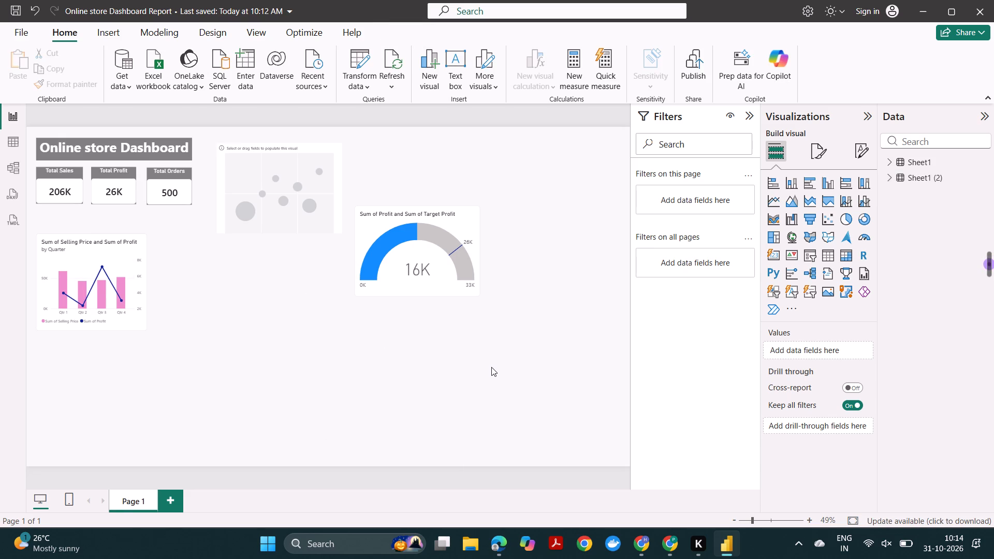
Insert a blank Map visual, place it in the empty area below the gauge, and make it taller.
{"action": "left_click", "coordinate": [791, 243]}
{"action": "left_click_drag", "start_coordinate": [446, 187], "coordinate": [342, 402]}
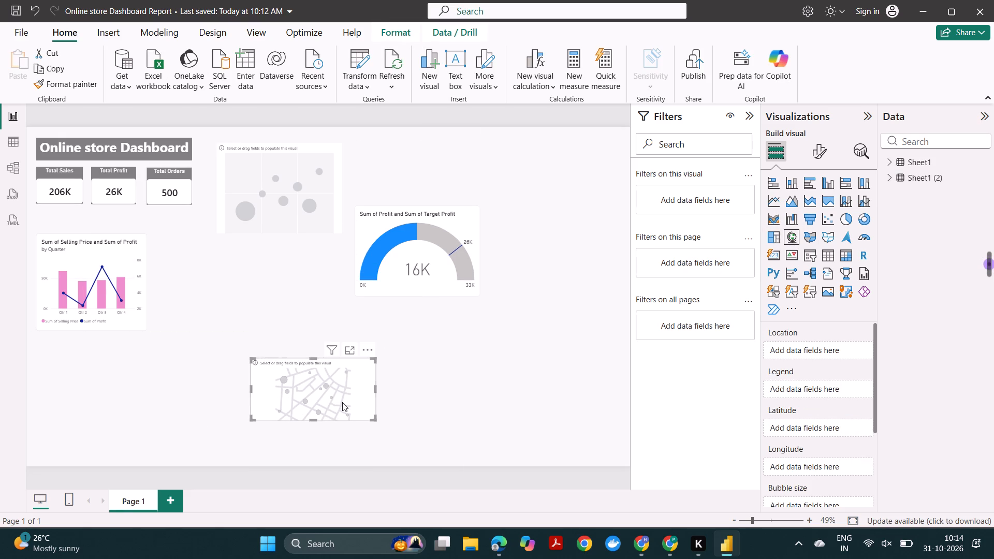
{"action": "left_click_drag", "start_coordinate": [375, 360], "coordinate": [380, 329]}
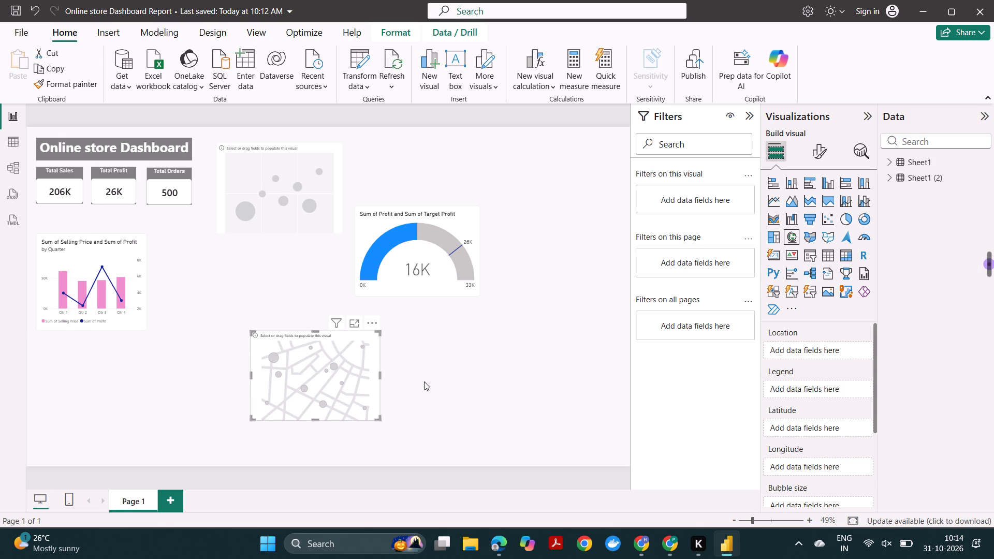
Assign the State field from Sheet1 to the map's Location.
{"action": "left_click", "coordinate": [919, 163]}
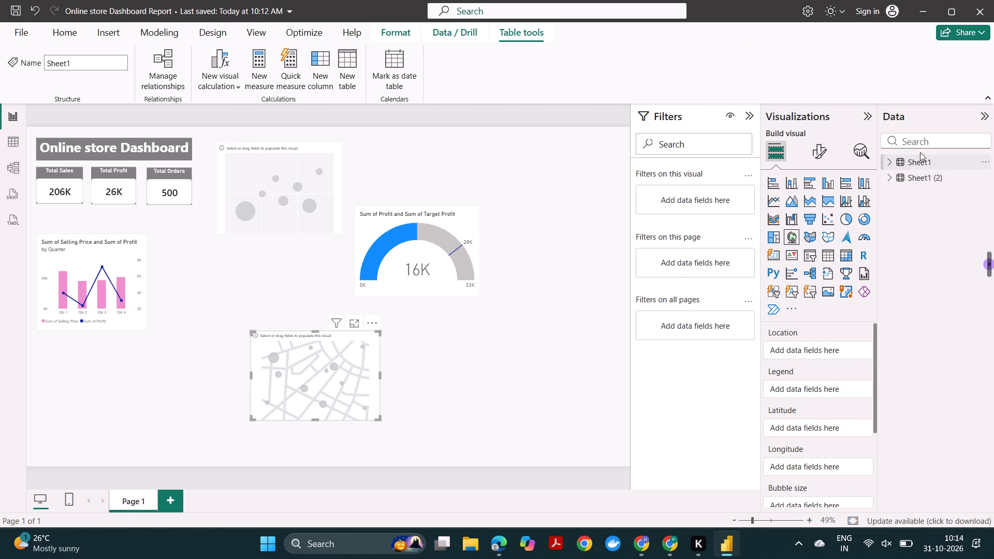
{"action": "left_click", "coordinate": [893, 163]}
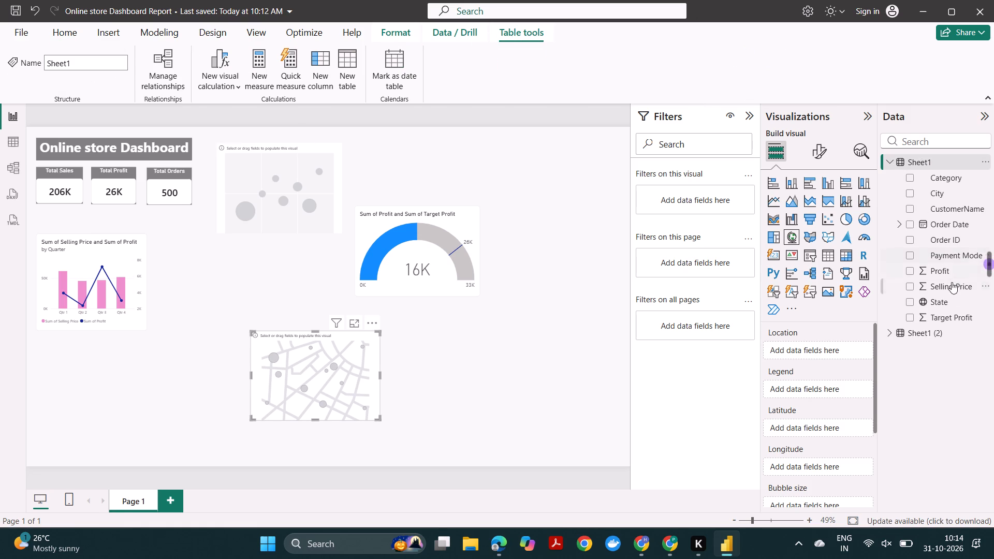
{"action": "left_click_drag", "start_coordinate": [936, 303], "coordinate": [825, 355]}
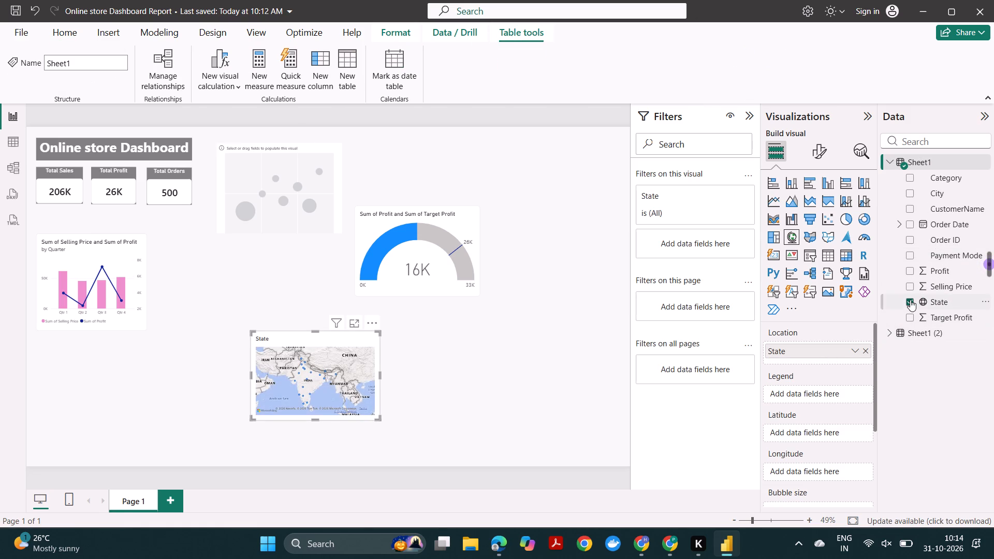
Convert the State map into a Filled map visual.
{"action": "left_click", "coordinate": [889, 331]}
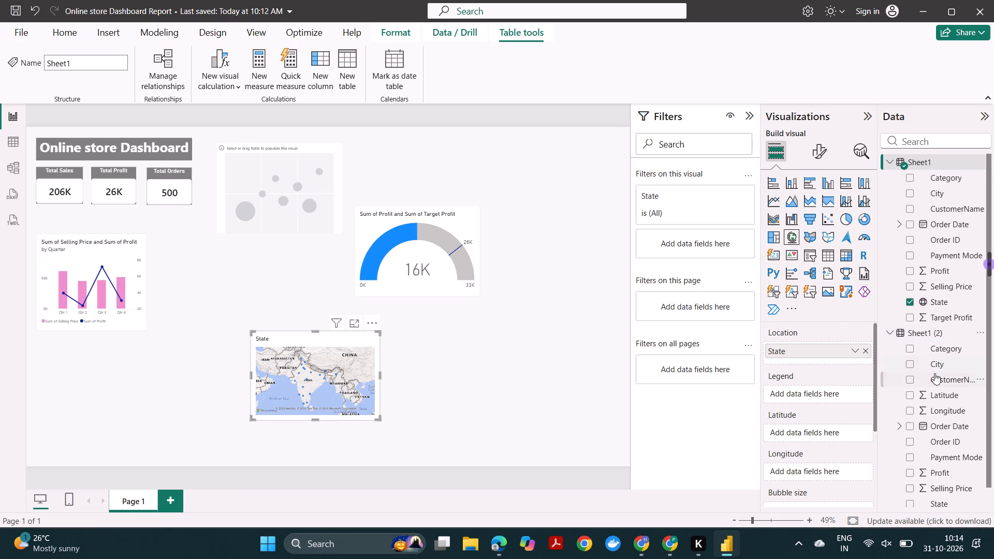
{"action": "scroll", "coordinate": [934, 373], "scroll_direction": "down", "scroll_amount": 1}
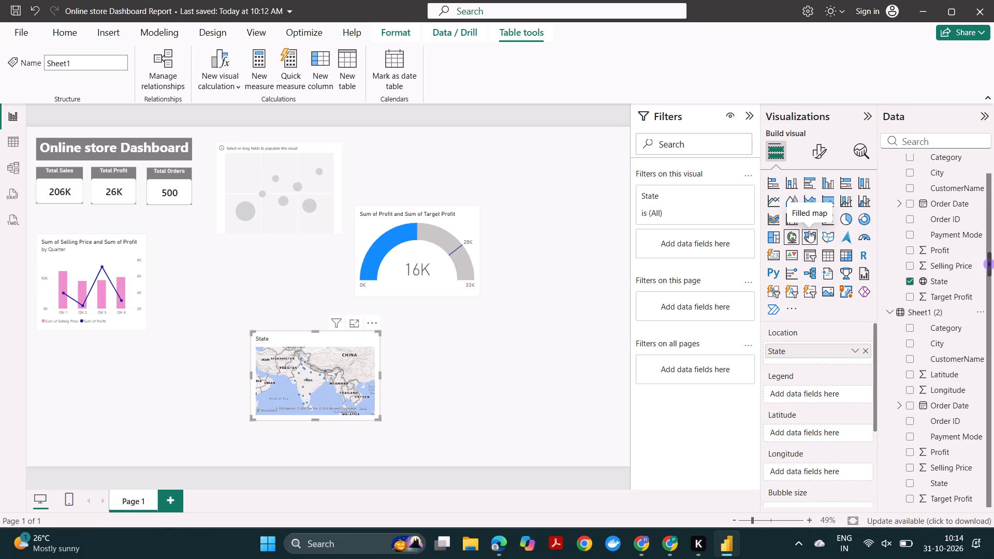
{"action": "left_click", "coordinate": [809, 231]}
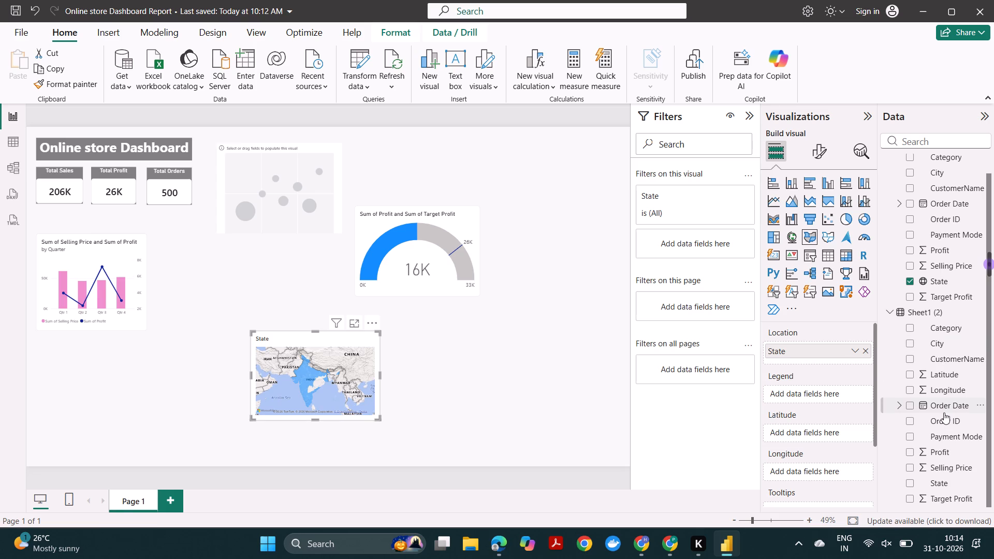
Add Latitude and Longitude from Sheet1 (2) to the filled map's matching Latitude and Longitude fields.
{"action": "scroll", "coordinate": [944, 413], "scroll_direction": "down", "scroll_amount": 2}
{"action": "scroll", "coordinate": [825, 418], "scroll_direction": "down", "scroll_amount": 1}
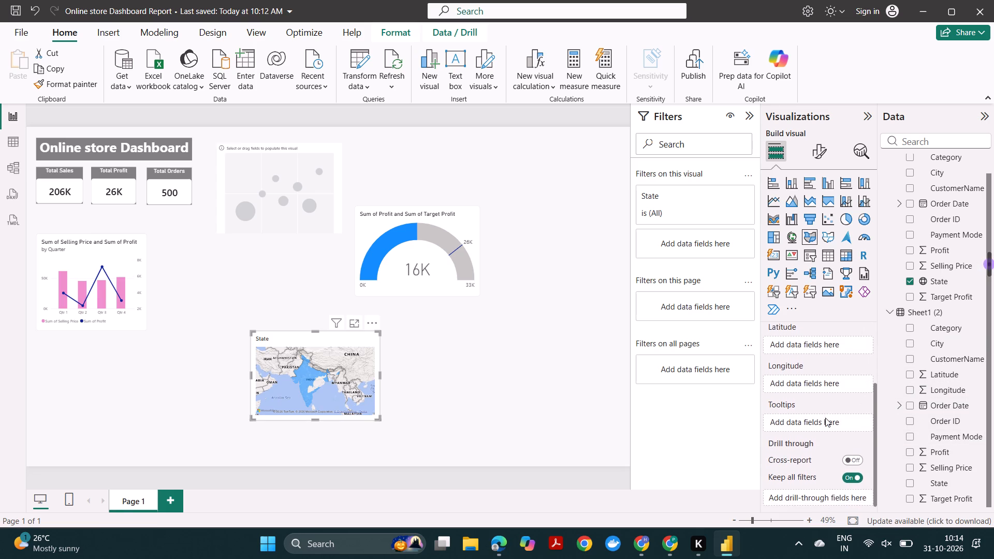
{"action": "scroll", "coordinate": [825, 418], "scroll_direction": "down", "scroll_amount": 1}
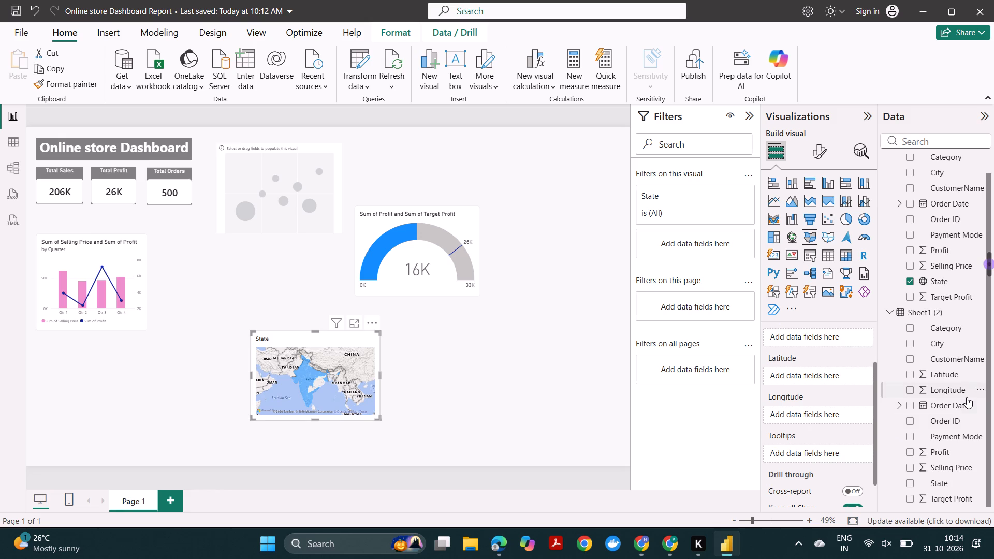
{"action": "scroll", "coordinate": [957, 454], "scroll_direction": "down", "scroll_amount": 1}
{"action": "scroll", "coordinate": [889, 187], "scroll_direction": "up", "scroll_amount": 1}
{"action": "left_click", "coordinate": [890, 164]}
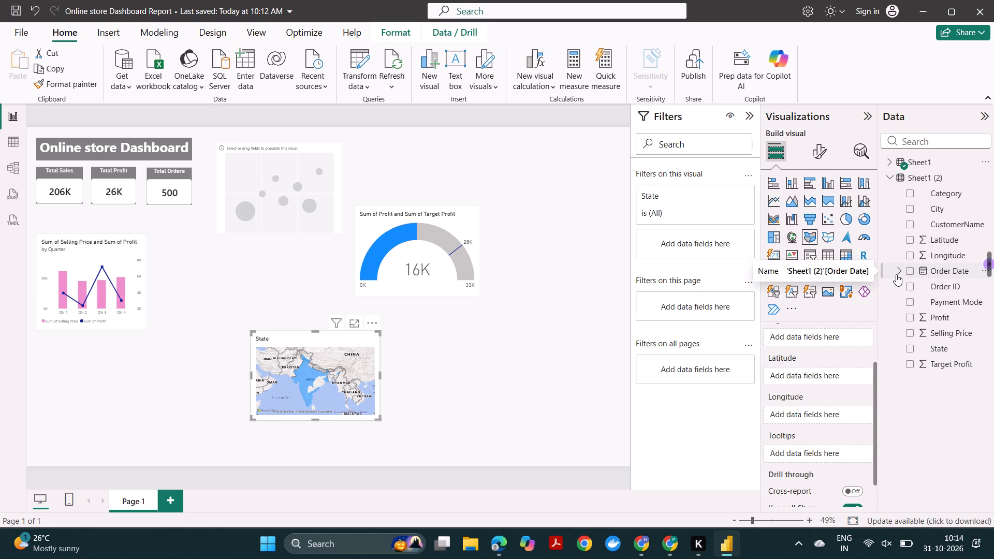
{"action": "left_click_drag", "start_coordinate": [945, 240], "coordinate": [824, 383]}
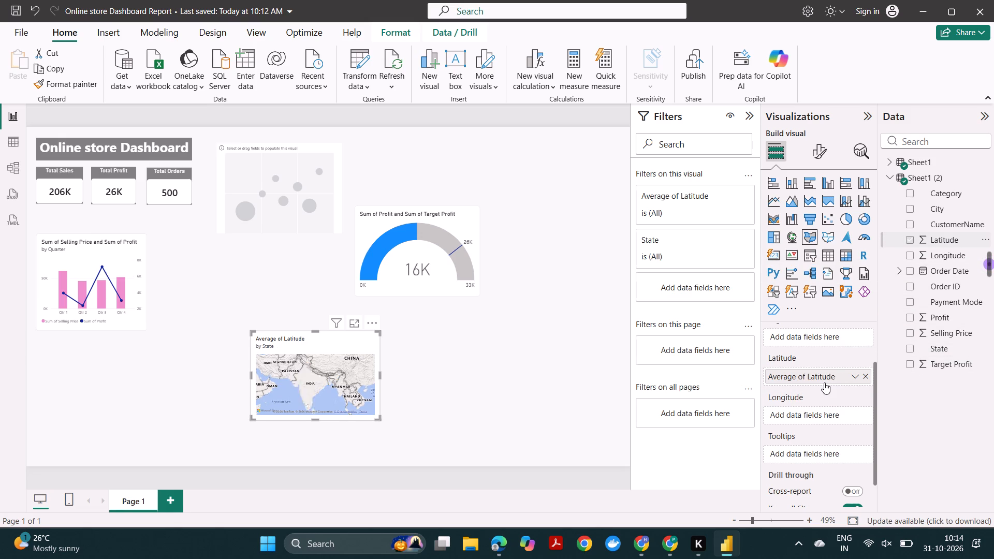
{"action": "left_click_drag", "start_coordinate": [944, 251], "coordinate": [881, 340]}
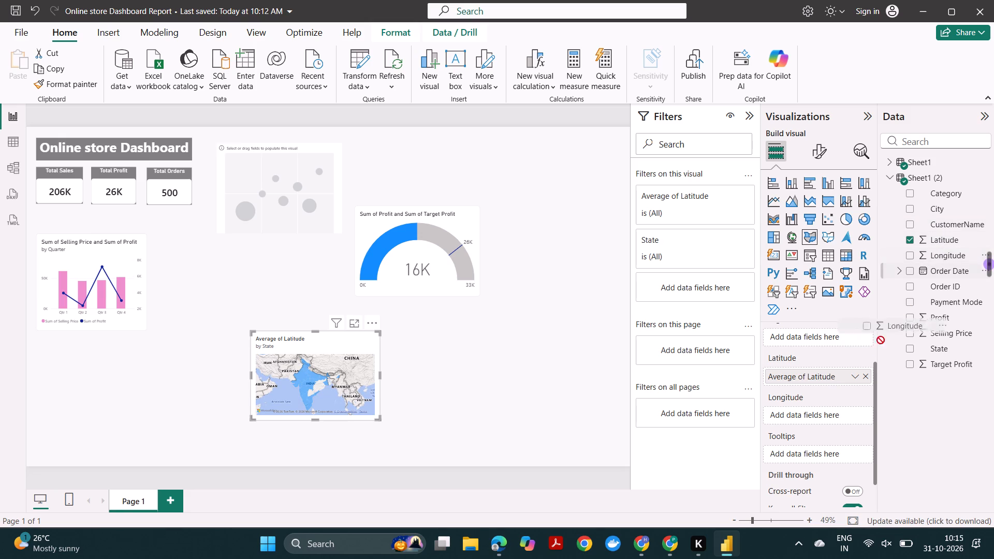
{"action": "left_click_drag", "start_coordinate": [881, 340], "coordinate": [824, 427]}
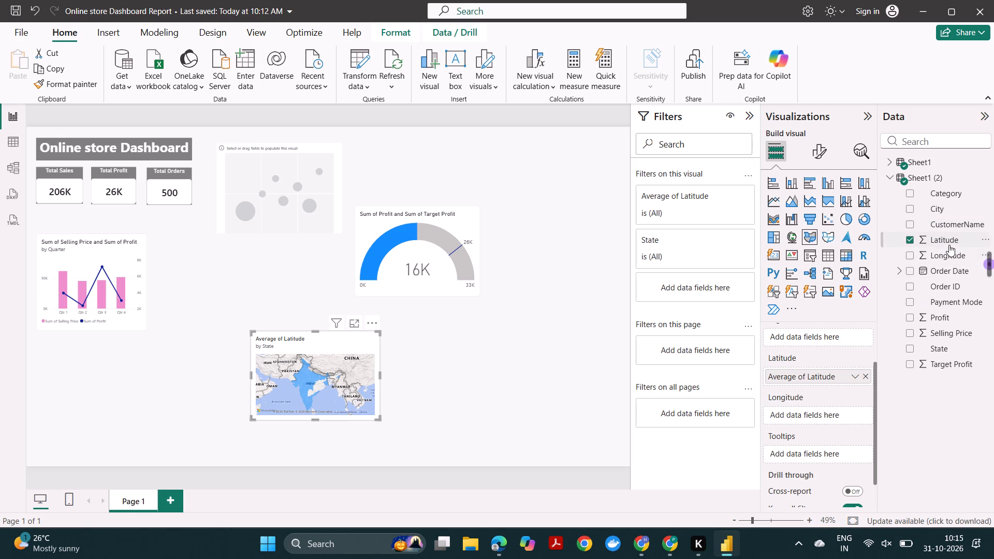
{"action": "left_click_drag", "start_coordinate": [945, 255], "coordinate": [819, 410]}
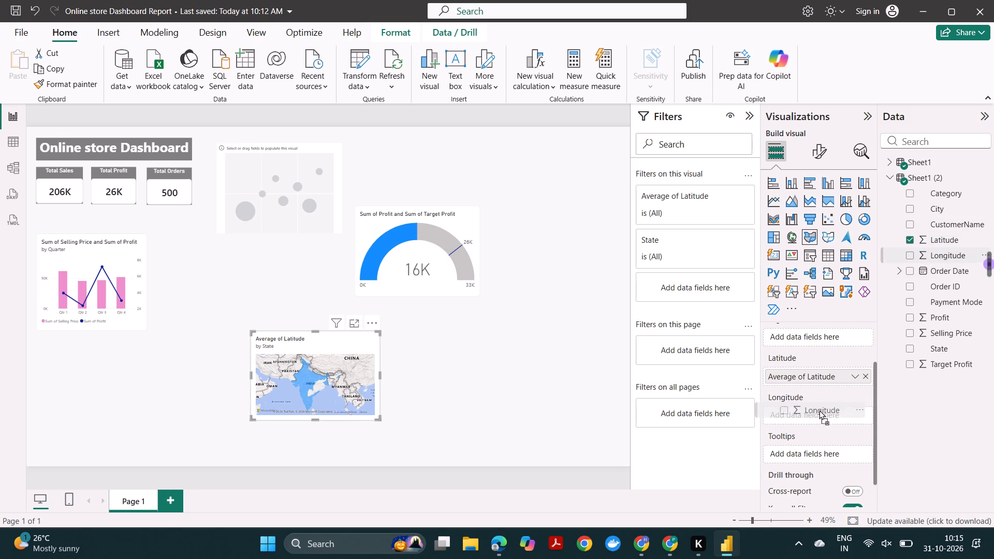
{"action": "left_click_drag", "start_coordinate": [819, 410], "coordinate": [819, 410]}
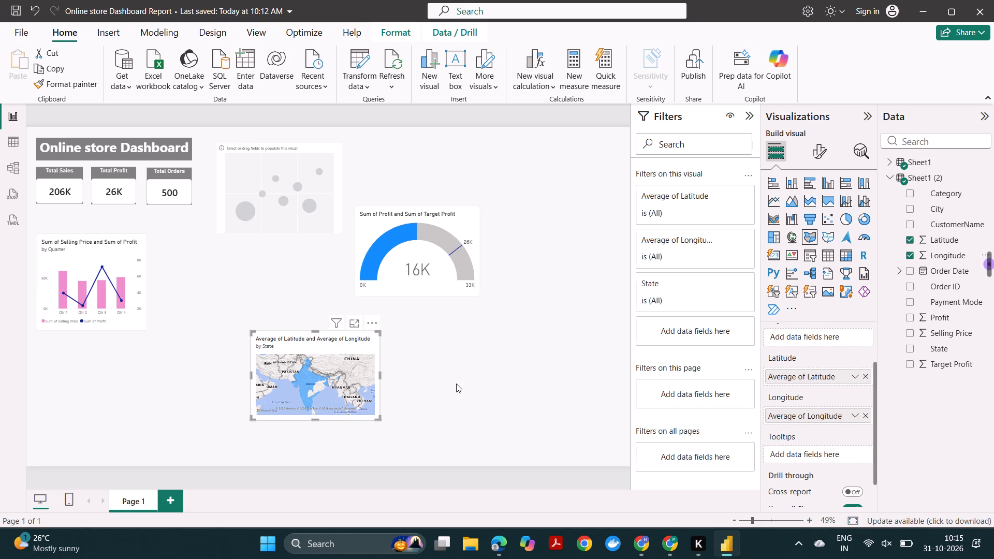
Examine the filled map up close and highlight a central Indian state to check its effect on the other charts.
{"action": "scroll", "coordinate": [456, 384], "scroll_direction": "down", "scroll_amount": 3}
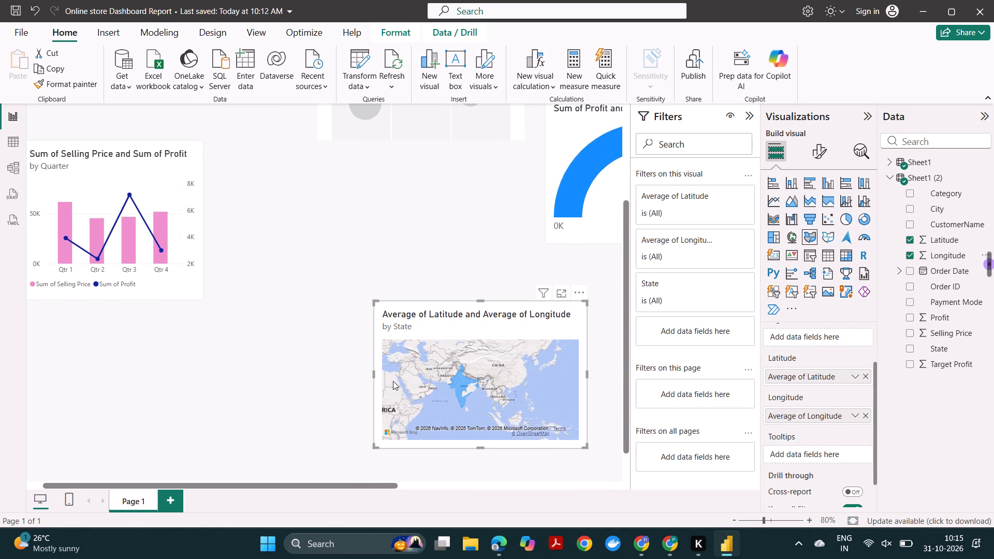
{"action": "scroll", "coordinate": [299, 426], "scroll_direction": "down", "scroll_amount": 1}
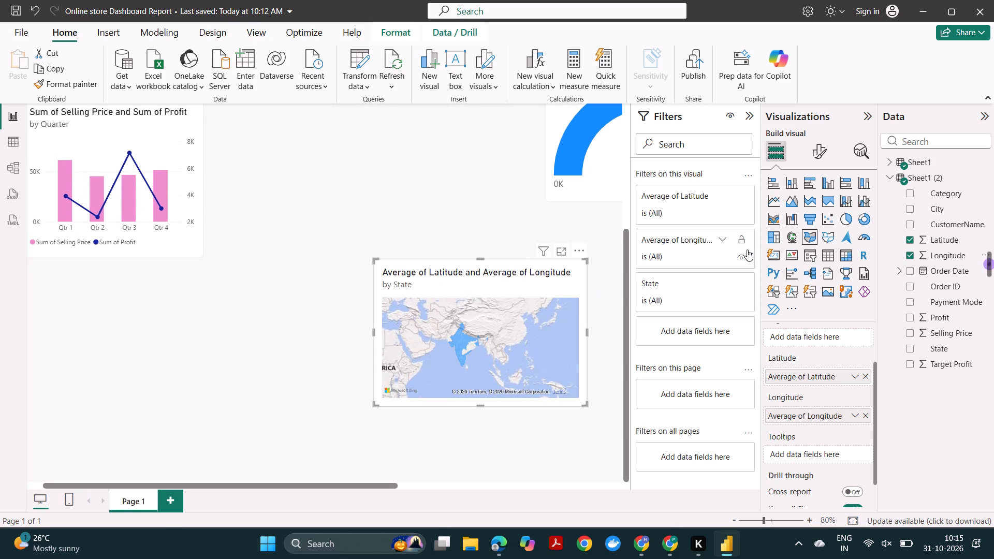
{"action": "left_click", "coordinate": [802, 236]}
{"action": "left_click", "coordinate": [464, 198]}
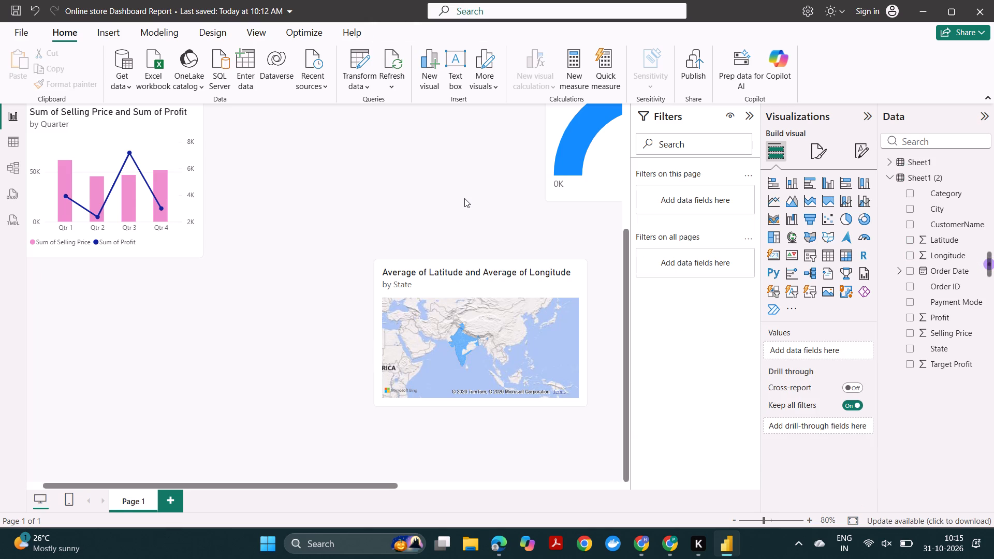
{"action": "left_click", "coordinate": [464, 341]}
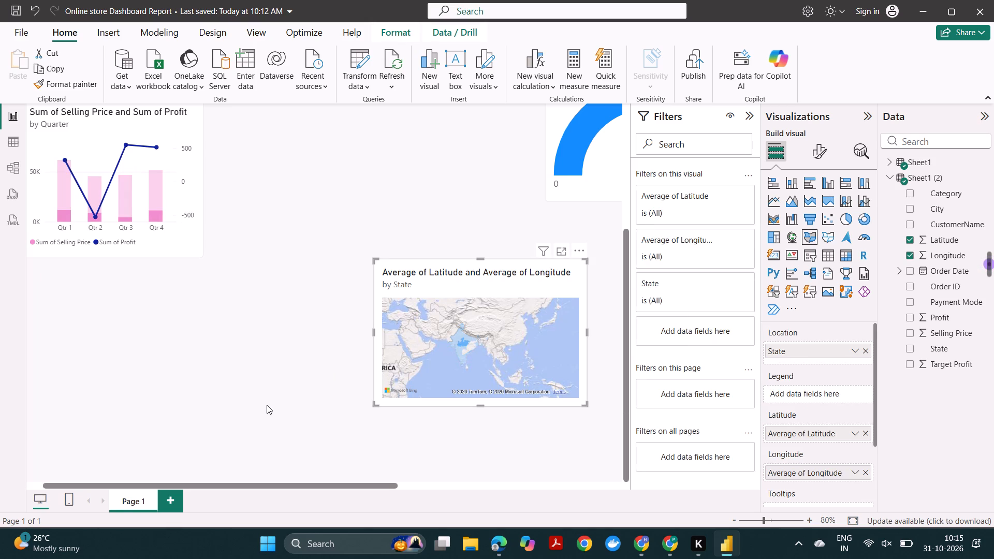
{"action": "left_click", "coordinate": [267, 405]}
{"action": "scroll", "coordinate": [267, 405], "scroll_direction": "down", "scroll_amount": 1}
{"action": "scroll", "coordinate": [267, 405], "scroll_direction": "left", "scroll_amount": 1}
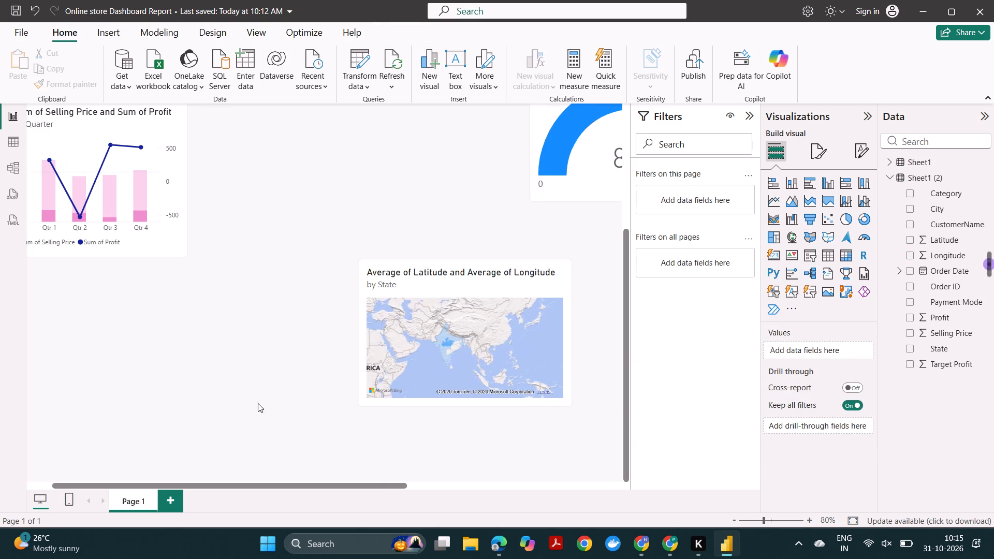
{"action": "scroll", "coordinate": [238, 406], "scroll_direction": "left", "scroll_amount": 1}
Remove State from the filled map's Location, keeping only Latitude and Longitude.
{"action": "left_click", "coordinate": [348, 343]}
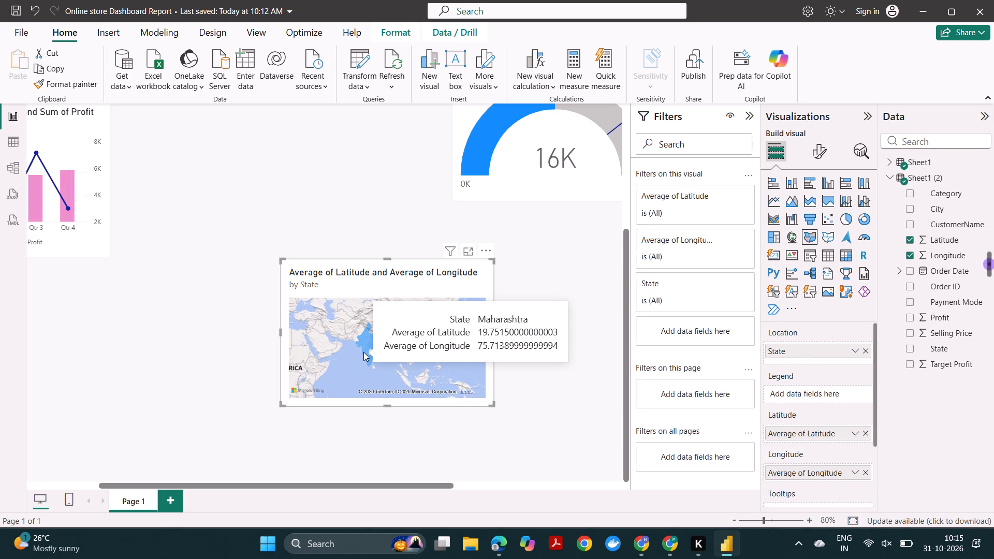
{"action": "left_click", "coordinate": [868, 350]}
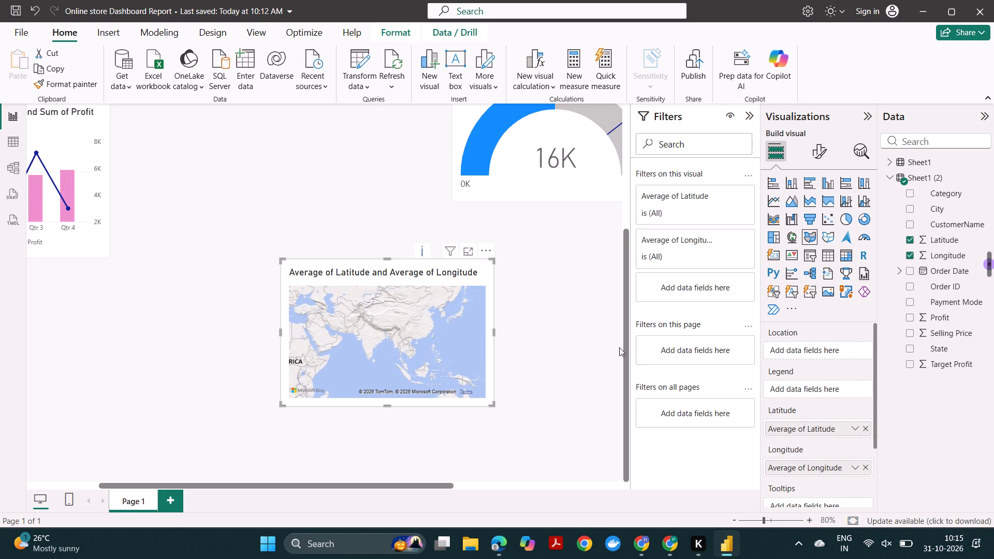
{"action": "left_click", "coordinate": [619, 347]}
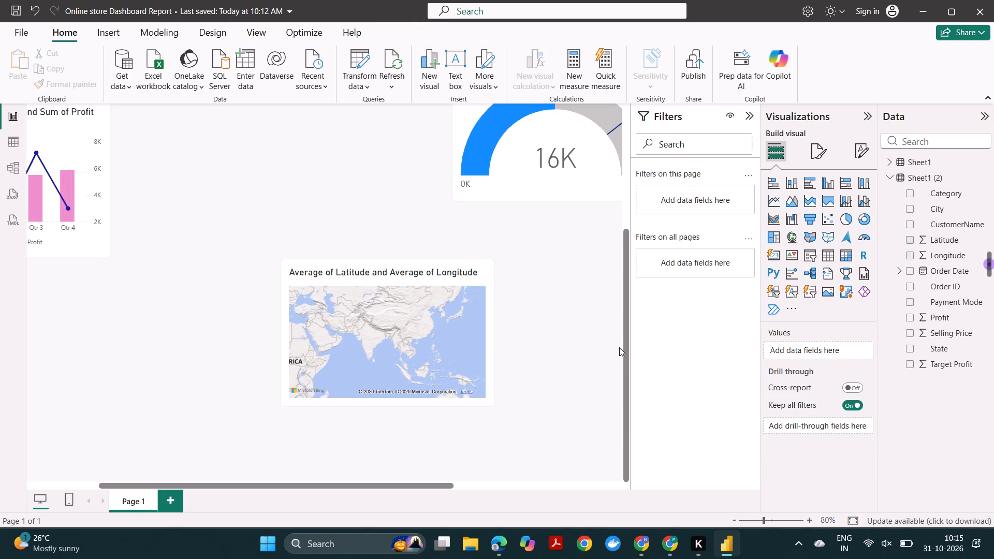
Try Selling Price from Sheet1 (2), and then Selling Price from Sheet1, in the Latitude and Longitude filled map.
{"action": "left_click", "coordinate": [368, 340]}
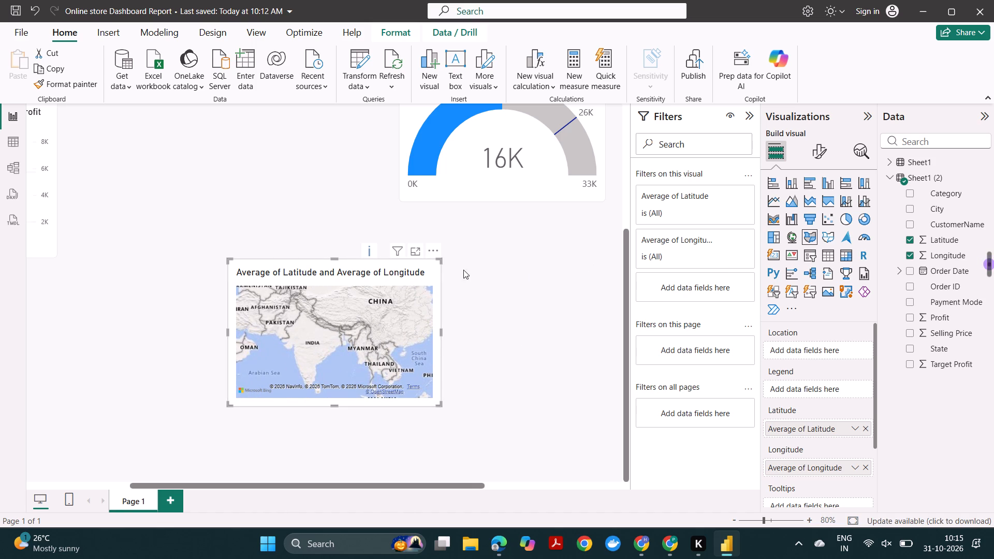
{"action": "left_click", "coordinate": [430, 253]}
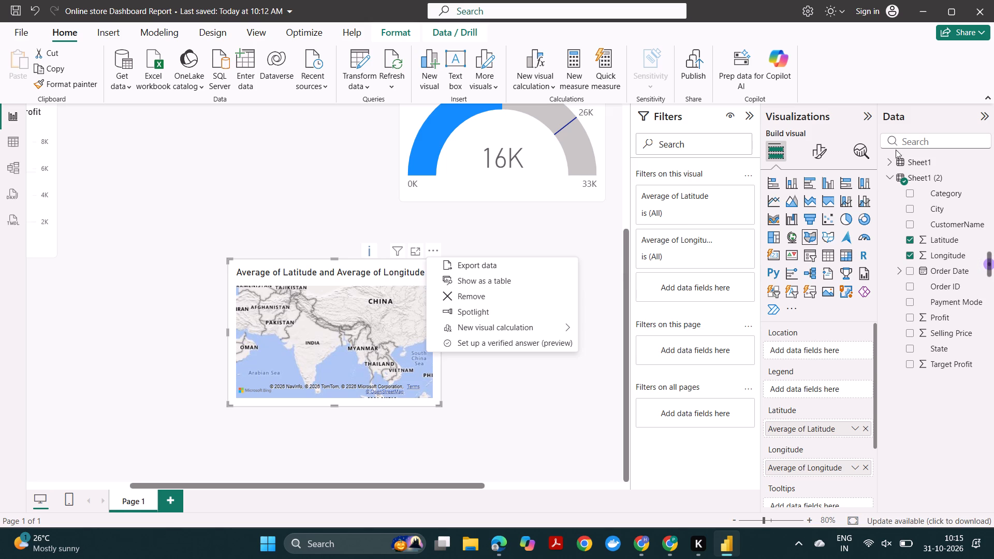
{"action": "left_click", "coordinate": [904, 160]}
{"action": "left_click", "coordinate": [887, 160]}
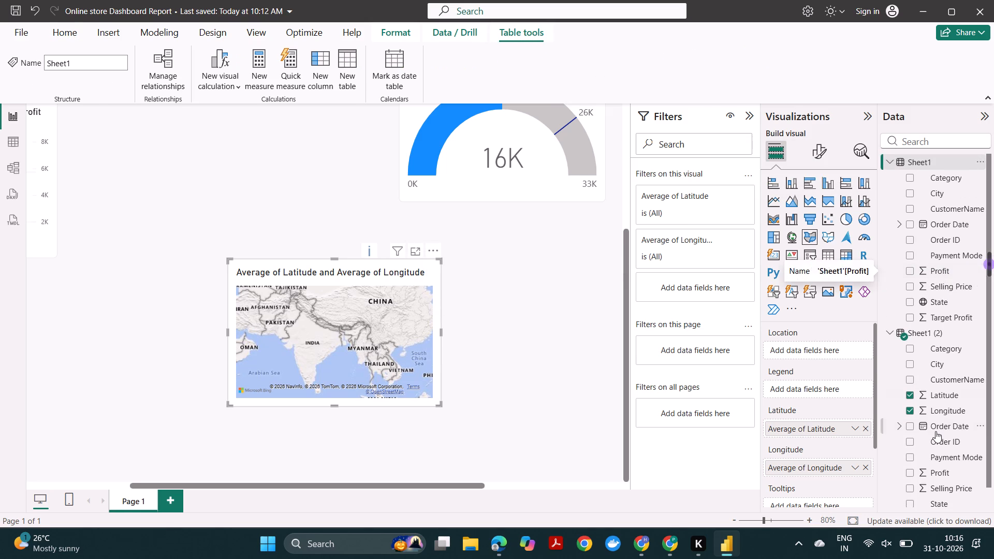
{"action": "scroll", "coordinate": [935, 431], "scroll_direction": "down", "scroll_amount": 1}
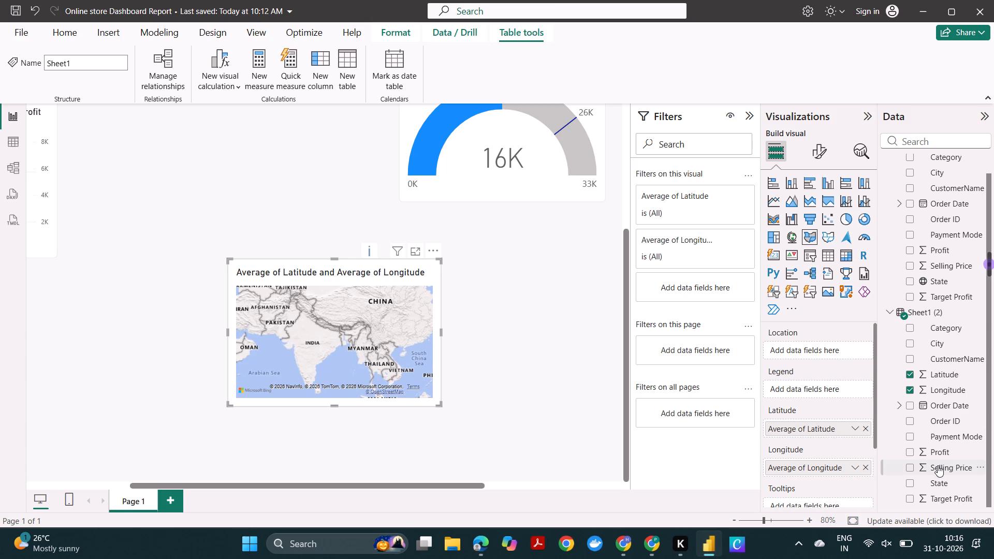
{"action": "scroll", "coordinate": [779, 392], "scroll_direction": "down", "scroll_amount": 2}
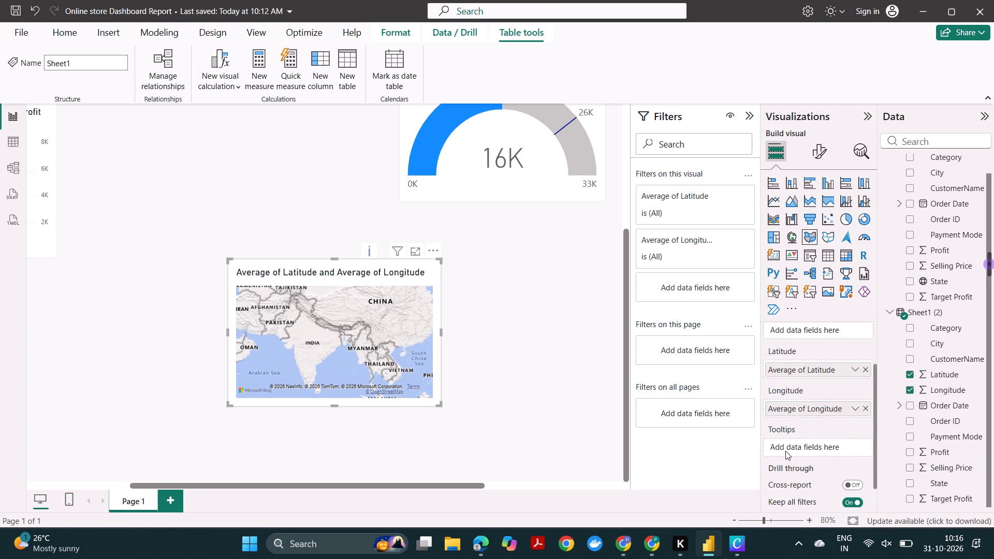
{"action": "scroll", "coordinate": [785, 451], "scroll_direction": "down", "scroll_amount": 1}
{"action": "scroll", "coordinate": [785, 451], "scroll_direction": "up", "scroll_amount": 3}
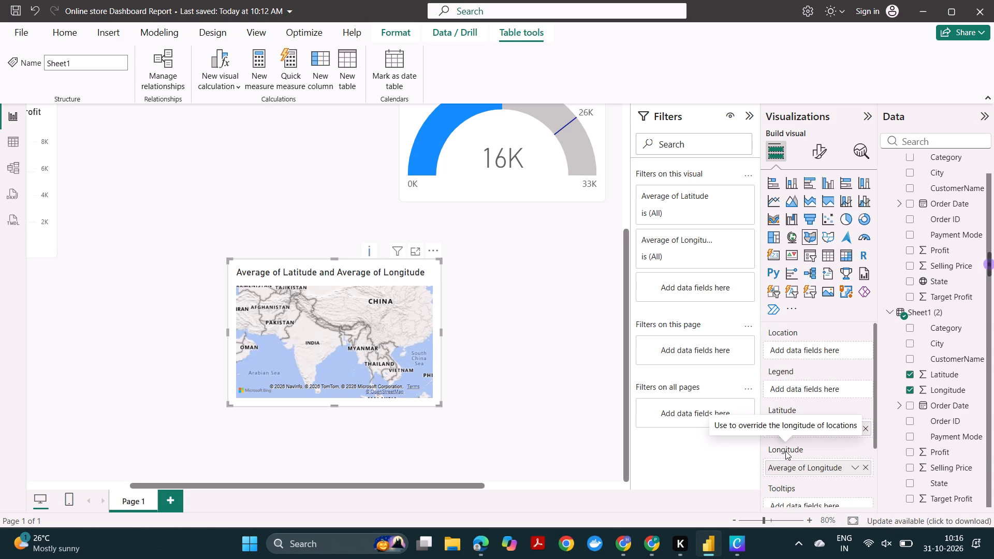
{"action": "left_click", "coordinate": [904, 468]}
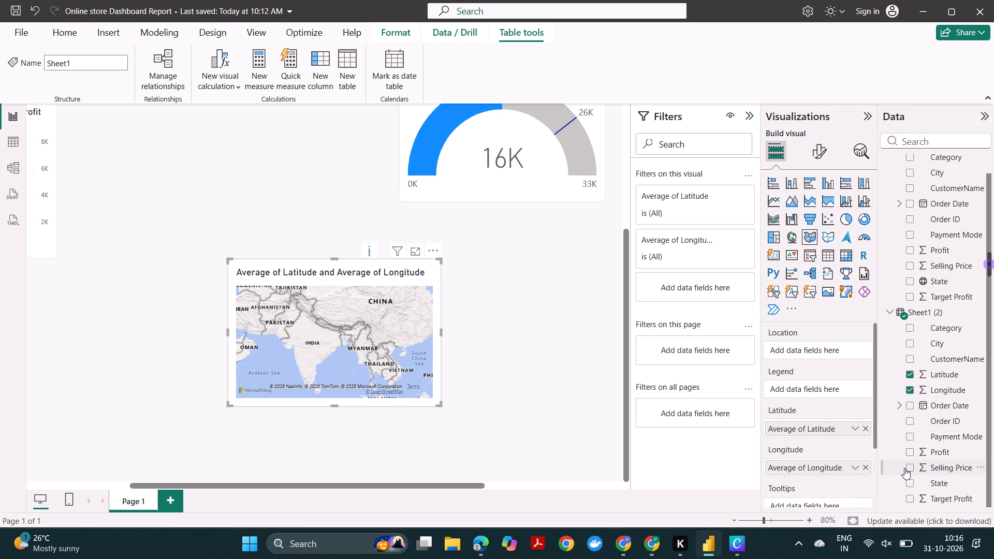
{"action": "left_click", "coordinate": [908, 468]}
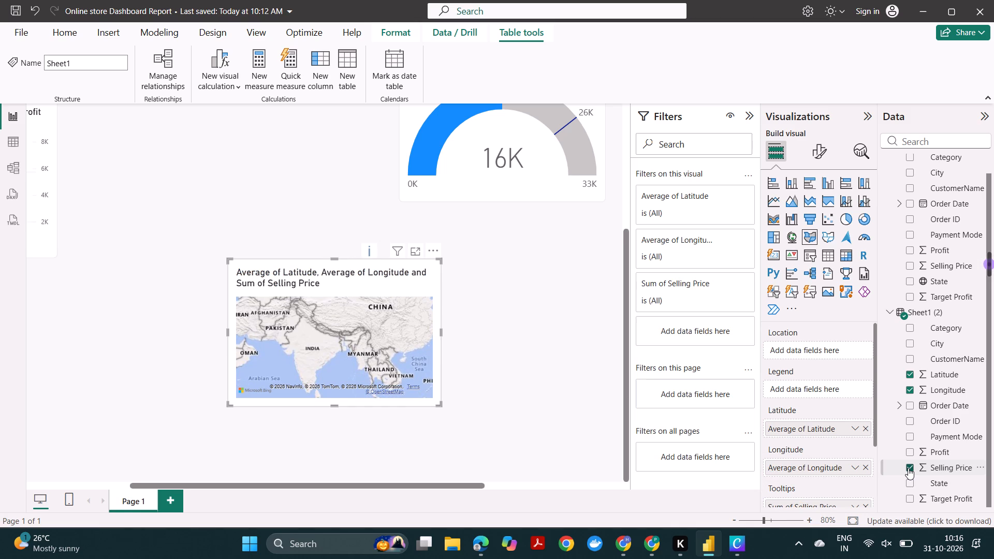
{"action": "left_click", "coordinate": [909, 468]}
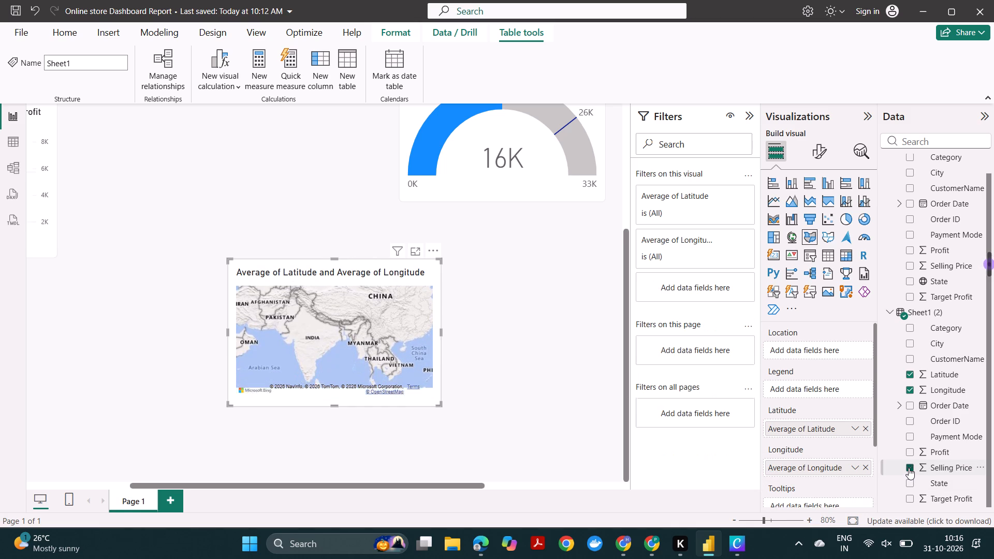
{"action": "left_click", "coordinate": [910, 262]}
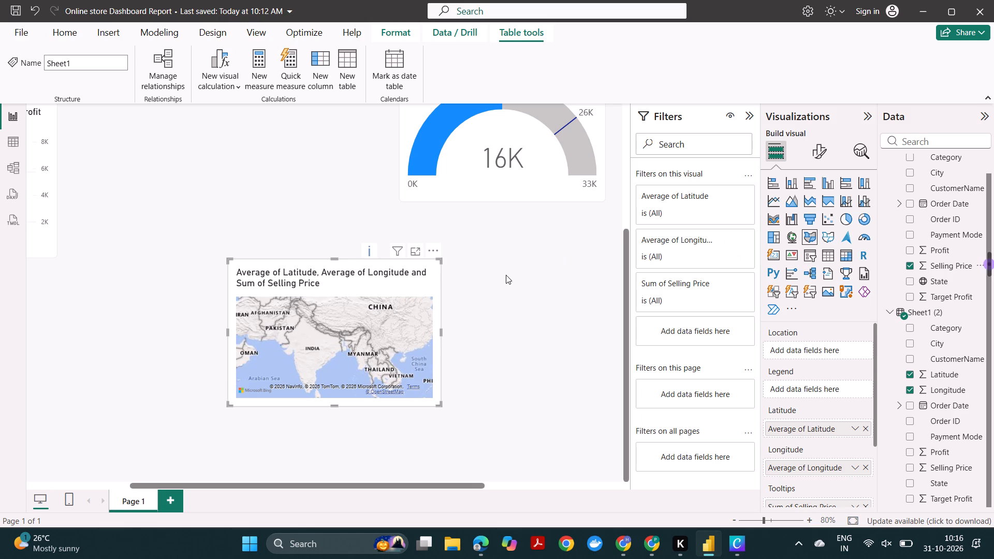
Delete the filled map visual from the report page.
{"action": "left_click", "coordinate": [435, 253]}
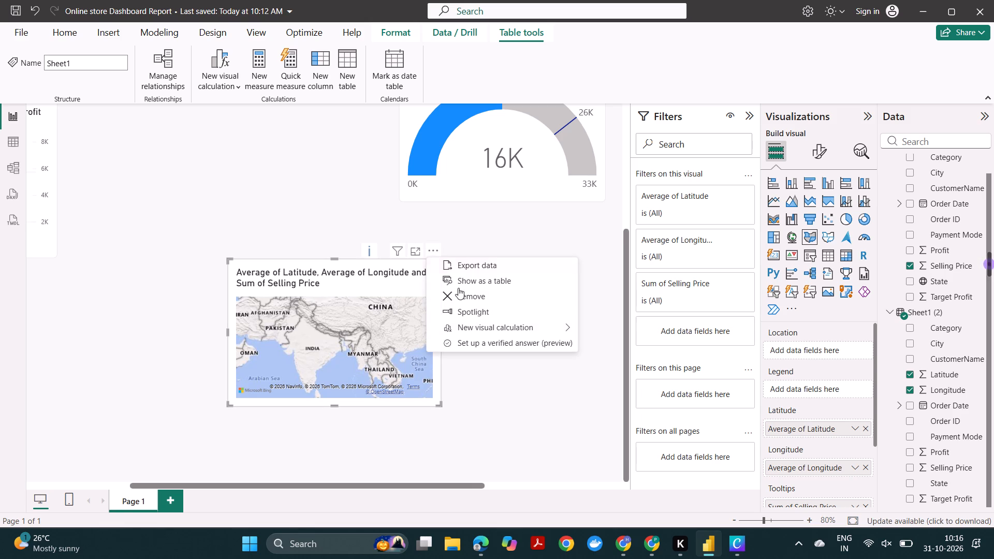
{"action": "left_click", "coordinate": [472, 297]}
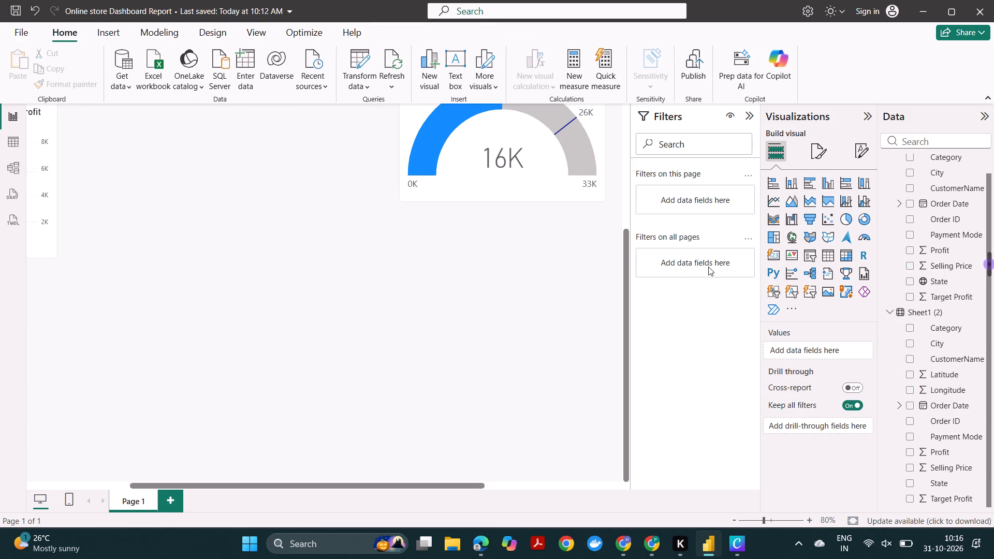
Insert a new Map visual and place it in the empty area below the blank scatter chart.
{"action": "left_click", "coordinate": [795, 234]}
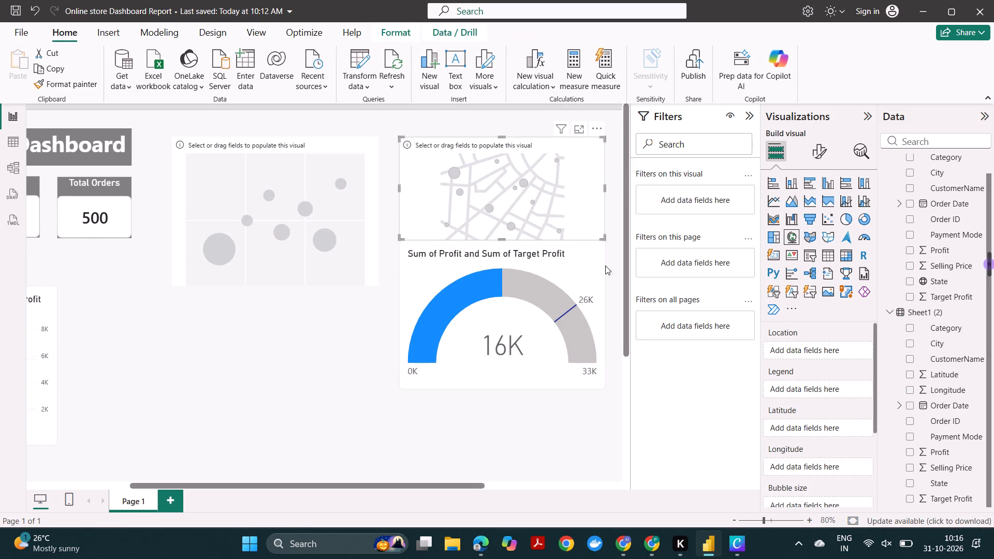
{"action": "scroll", "coordinate": [574, 276], "scroll_direction": "down", "scroll_amount": 1}
{"action": "left_click_drag", "start_coordinate": [533, 137], "coordinate": [317, 350]}
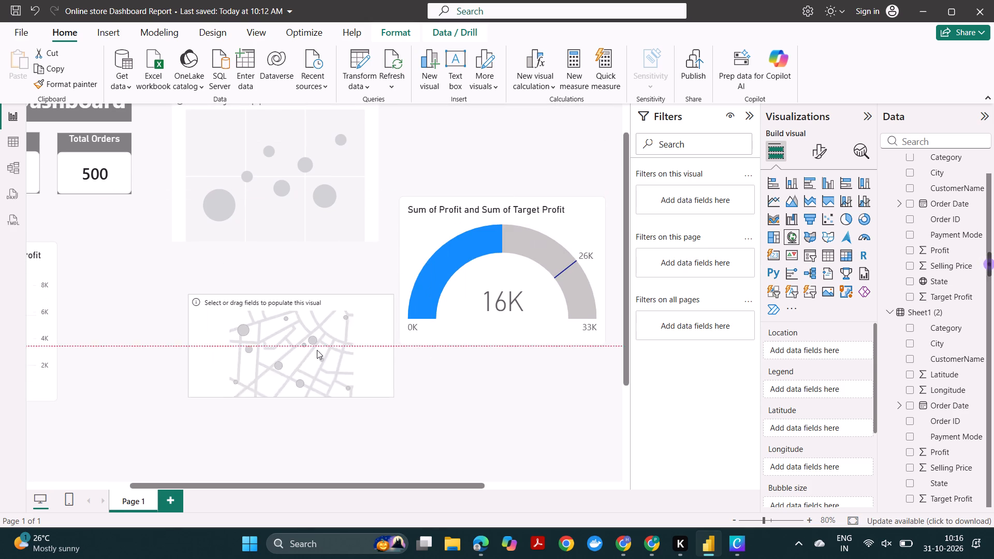
{"action": "left_click_drag", "start_coordinate": [317, 350], "coordinate": [302, 392]}
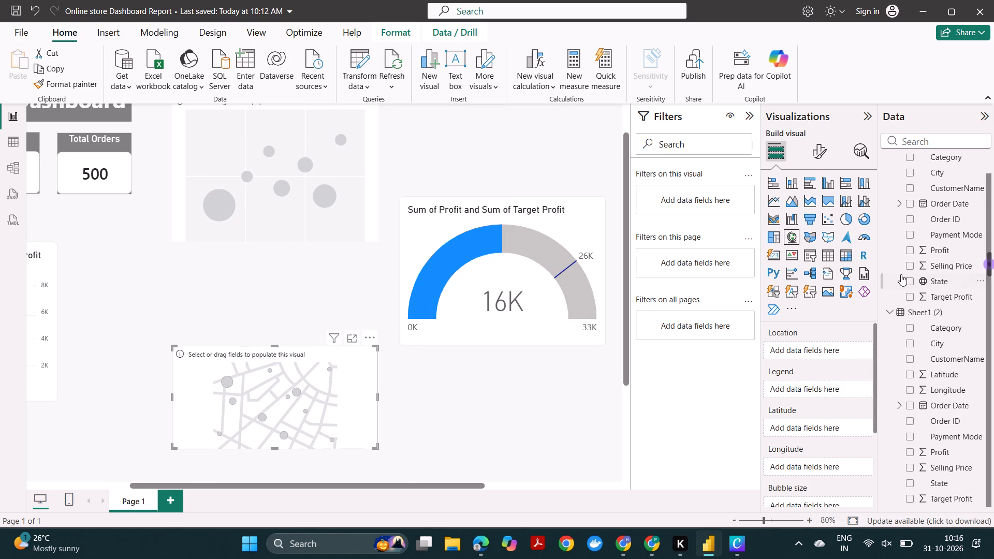
Assign State from Sheet1 to the new map's Location and convert it to a Filled map.
{"action": "left_click_drag", "start_coordinate": [926, 281], "coordinate": [818, 346]}
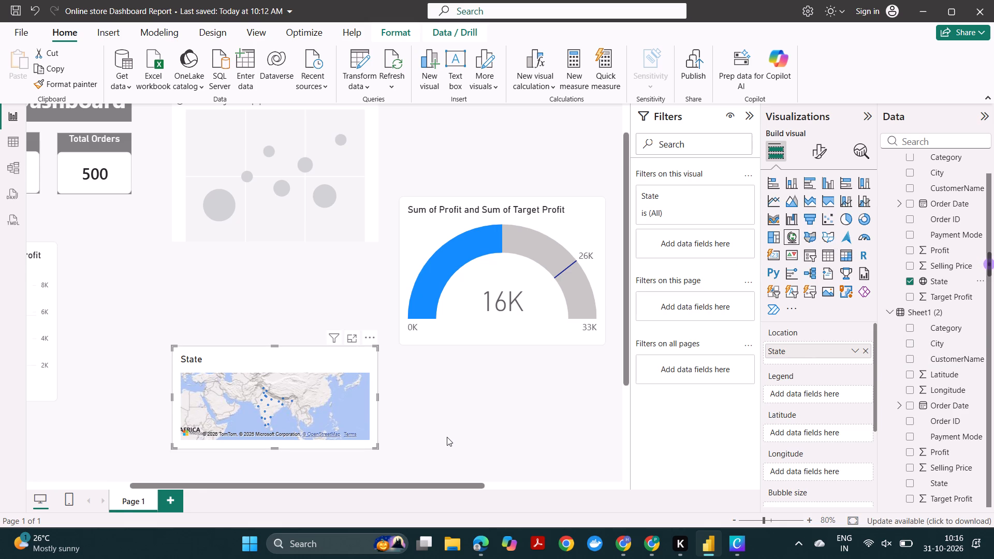
{"action": "scroll", "coordinate": [447, 437], "scroll_direction": "down", "scroll_amount": 1}
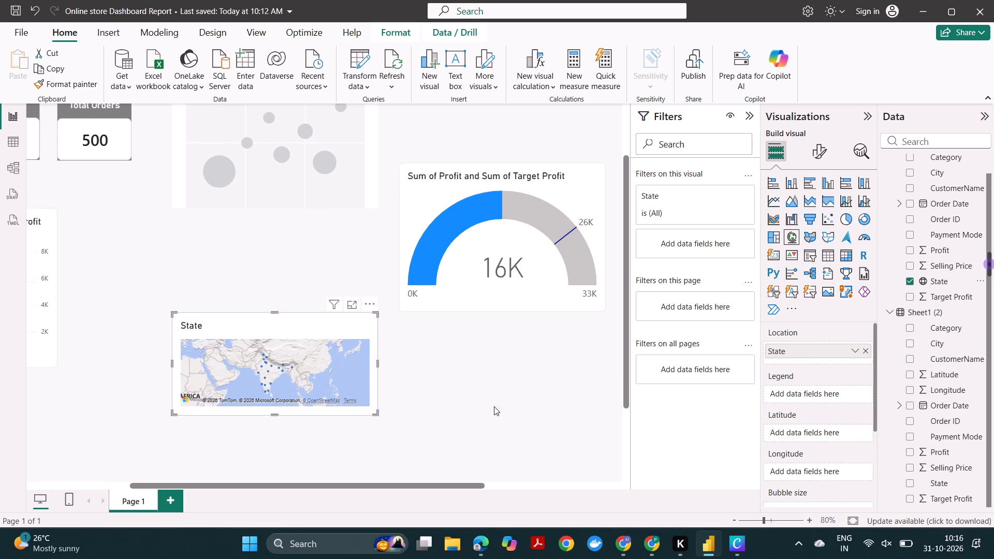
{"action": "left_click", "coordinate": [815, 233]}
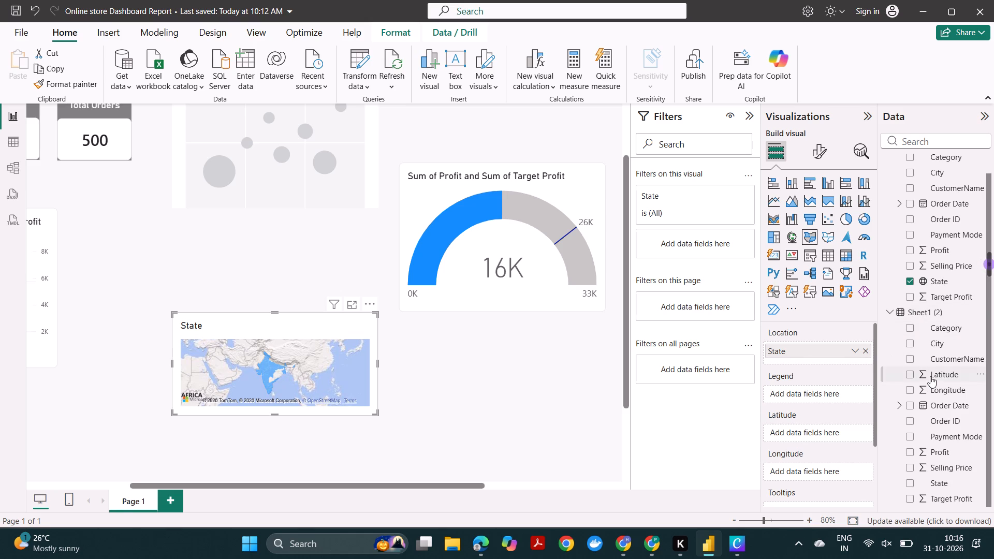
Add Latitude and Longitude from Sheet1 (2) to the filled map's matching Latitude and Longitude fields.
{"action": "scroll", "coordinate": [806, 381], "scroll_direction": "down", "scroll_amount": 1}
{"action": "left_click_drag", "start_coordinate": [939, 373], "coordinate": [823, 410]}
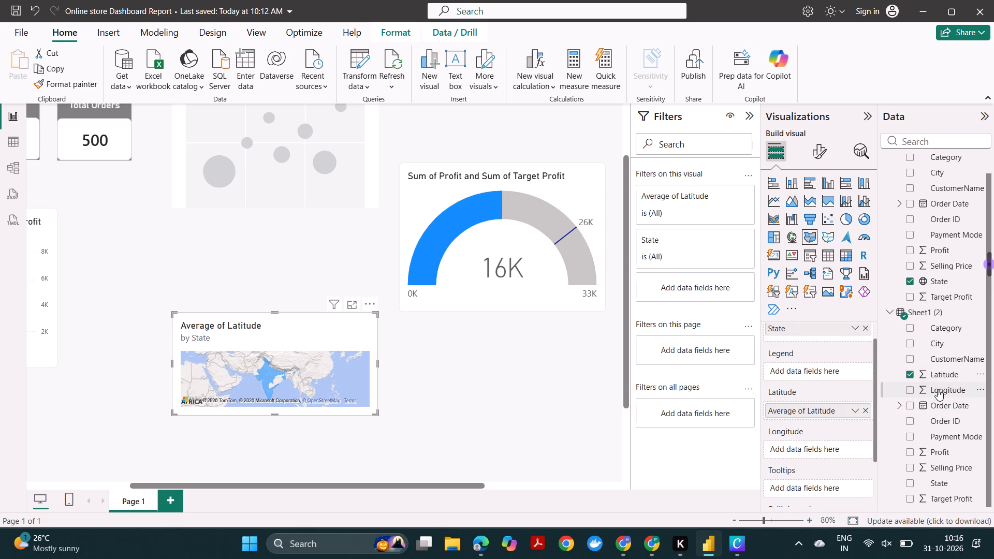
{"action": "left_click_drag", "start_coordinate": [941, 389], "coordinate": [818, 455]}
{"action": "scroll", "coordinate": [519, 437], "scroll_direction": "down", "scroll_amount": 1}
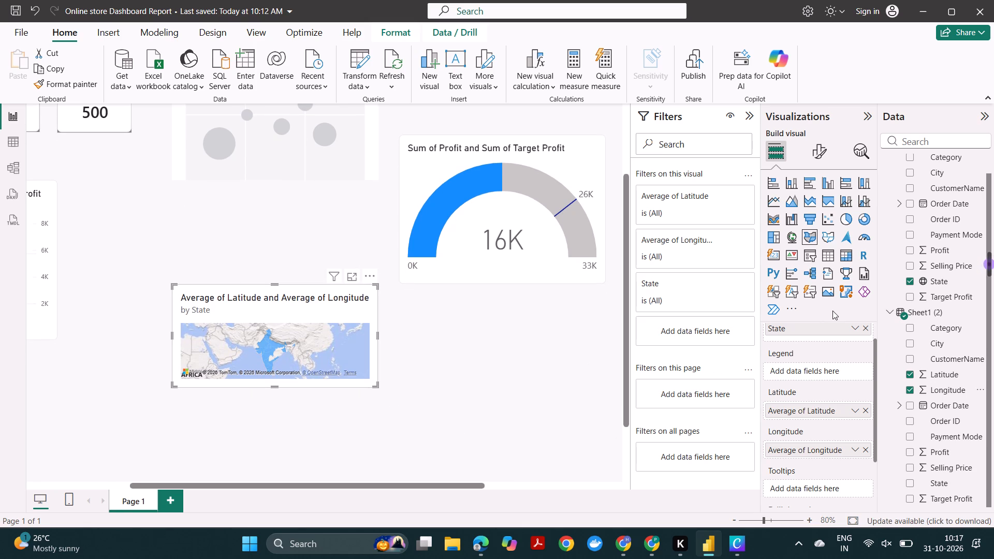
{"action": "scroll", "coordinate": [832, 311], "scroll_direction": "down", "scroll_amount": 1}
Turn on Show all in the filled map's Fill colors formatting so each state can be colored individually.
{"action": "left_click", "coordinate": [826, 149]}
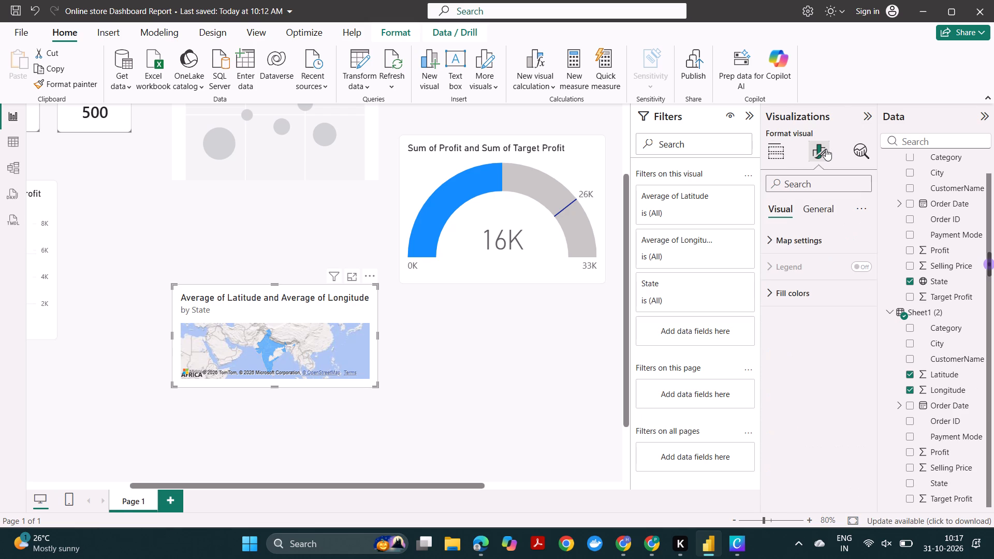
{"action": "left_click", "coordinate": [809, 237]}
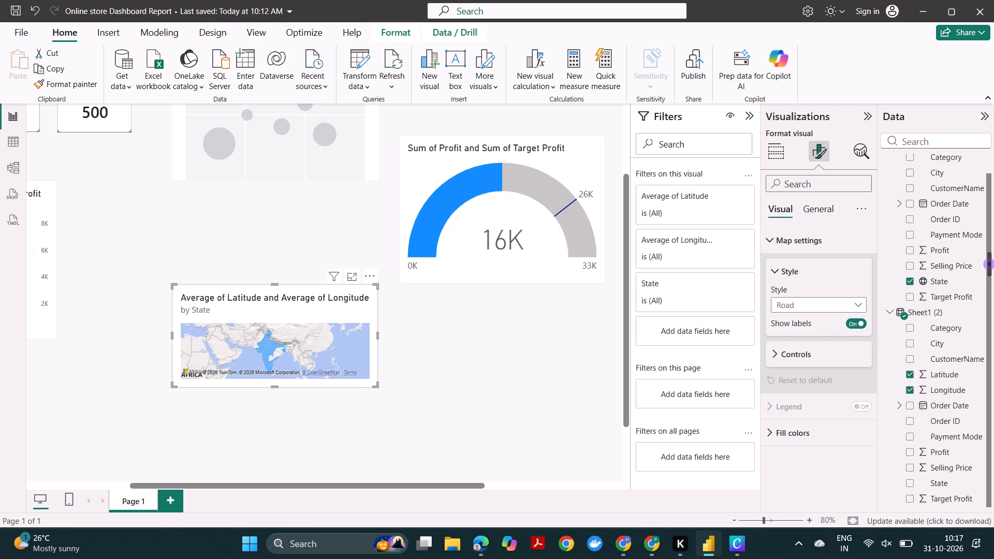
{"action": "left_click", "coordinate": [798, 348]}
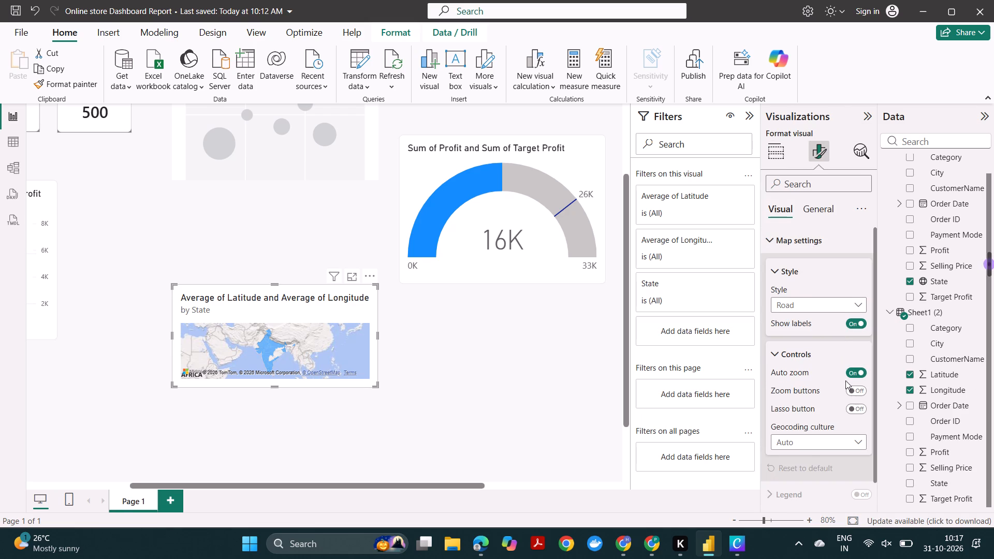
{"action": "scroll", "coordinate": [818, 409], "scroll_direction": "down", "scroll_amount": 2}
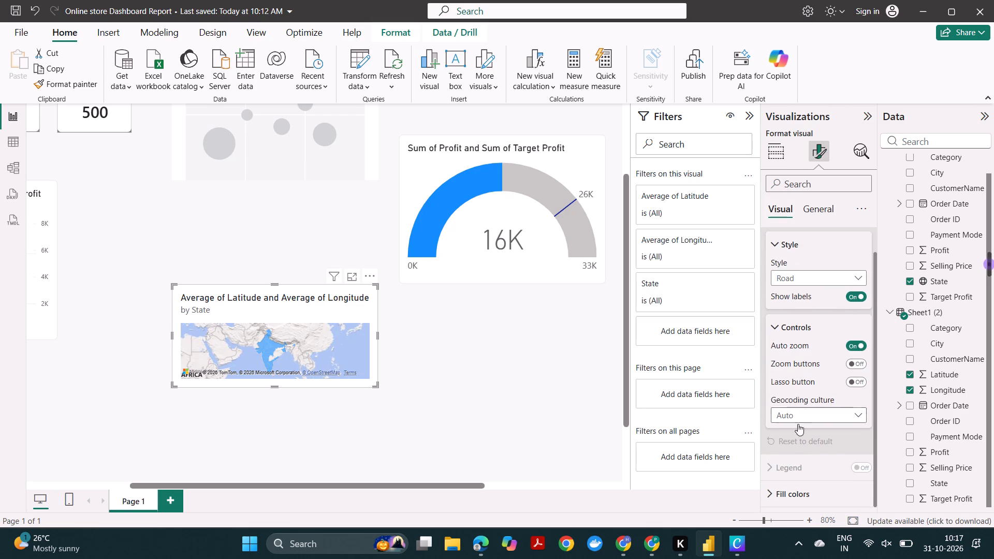
{"action": "left_click", "coordinate": [796, 485]}
{"action": "scroll", "coordinate": [796, 485], "scroll_direction": "down", "scroll_amount": 4}
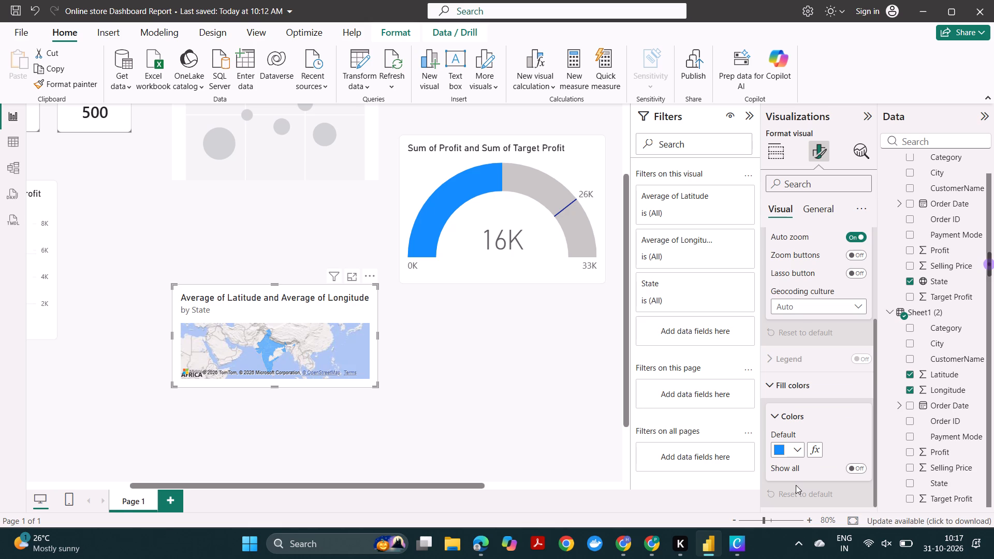
{"action": "left_click", "coordinate": [795, 455]}
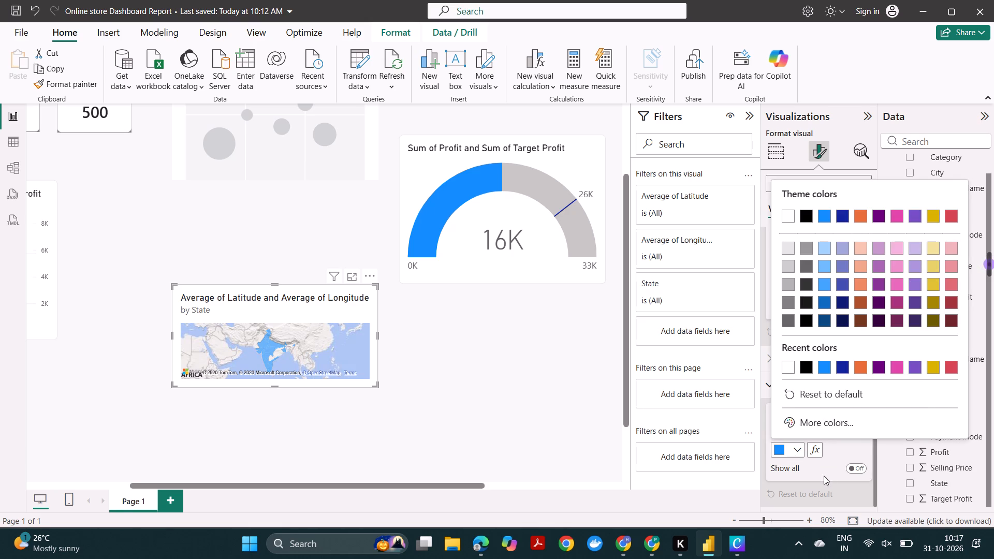
{"action": "left_click", "coordinate": [851, 472]}
{"action": "left_click", "coordinate": [853, 470]}
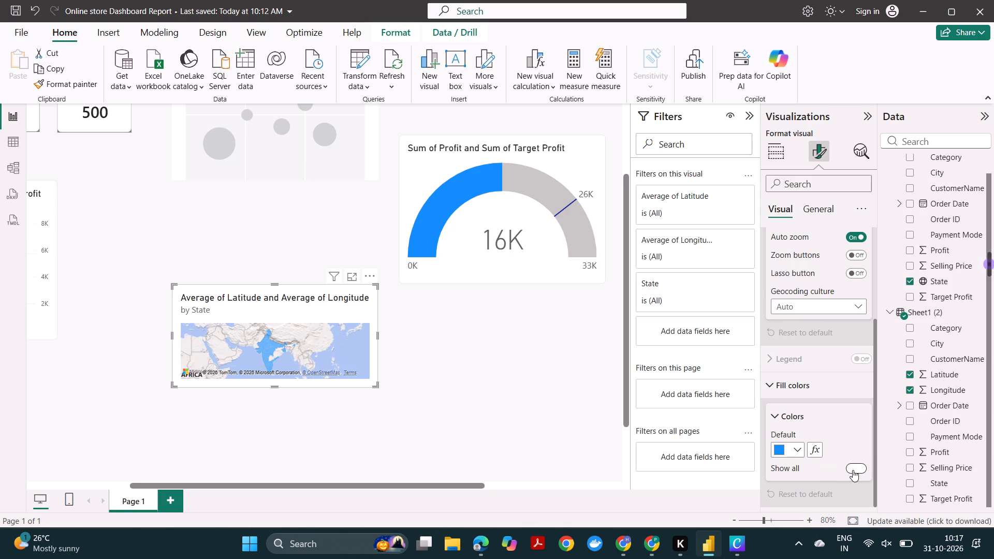
Set the map's fill color to orange for Bihar and dark blue for Goa.
{"action": "scroll", "coordinate": [806, 429], "scroll_direction": "down", "scroll_amount": 3}
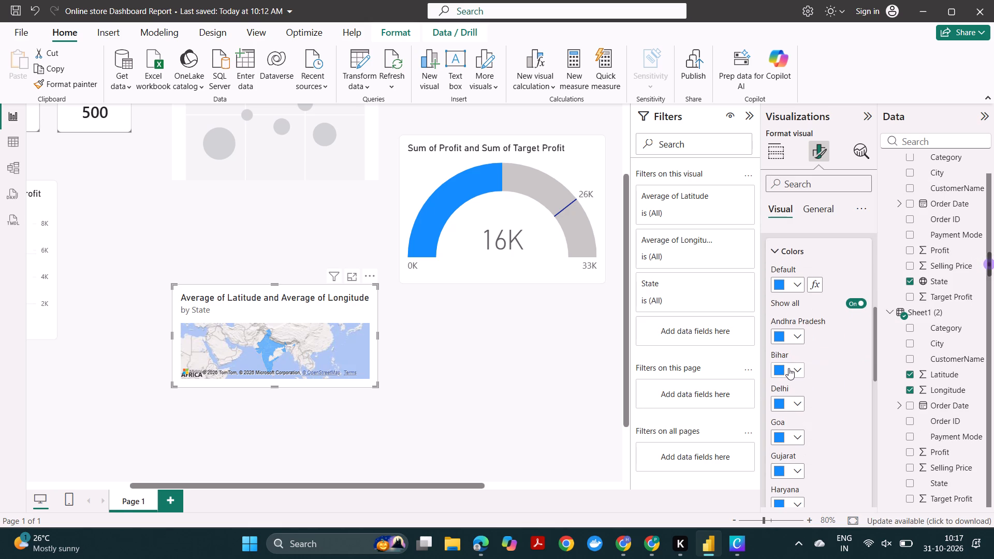
{"action": "left_click", "coordinate": [788, 368]}
{"action": "left_click", "coordinate": [861, 290]}
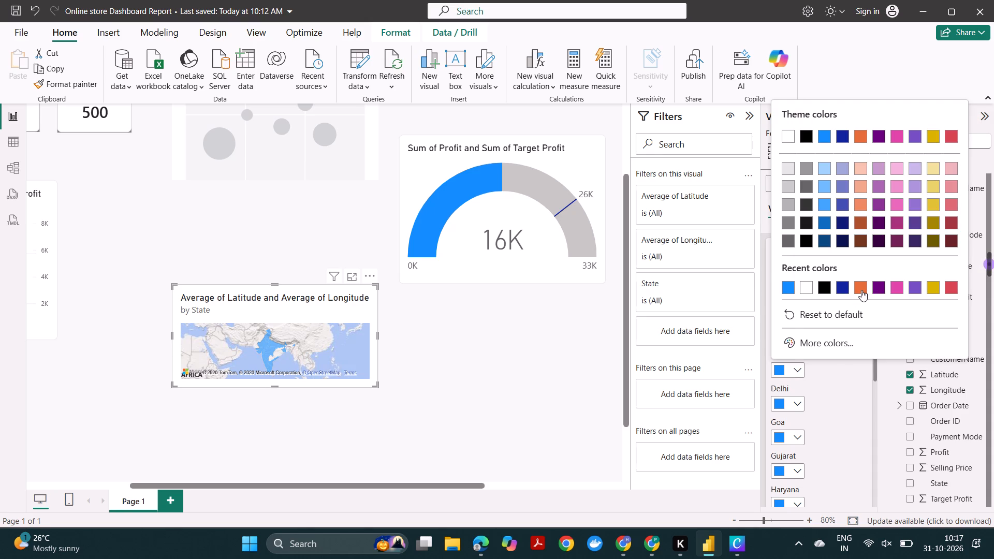
{"action": "left_click", "coordinate": [799, 441]}
{"action": "left_click", "coordinate": [823, 307]}
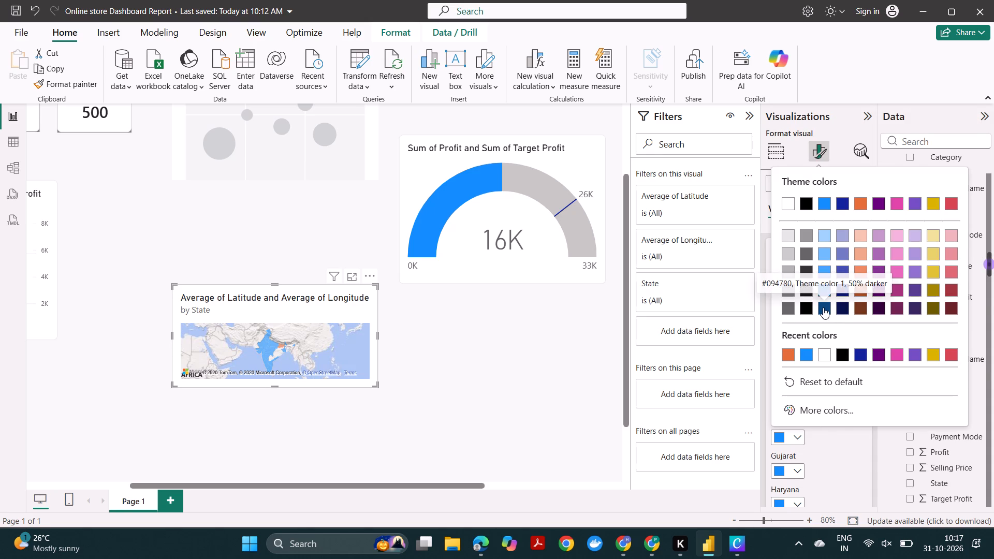
Set the map's fill color to pink #ec8fca for Gujarat and brown #73361c for Himachal Pradesh.
{"action": "left_click", "coordinate": [792, 475]}
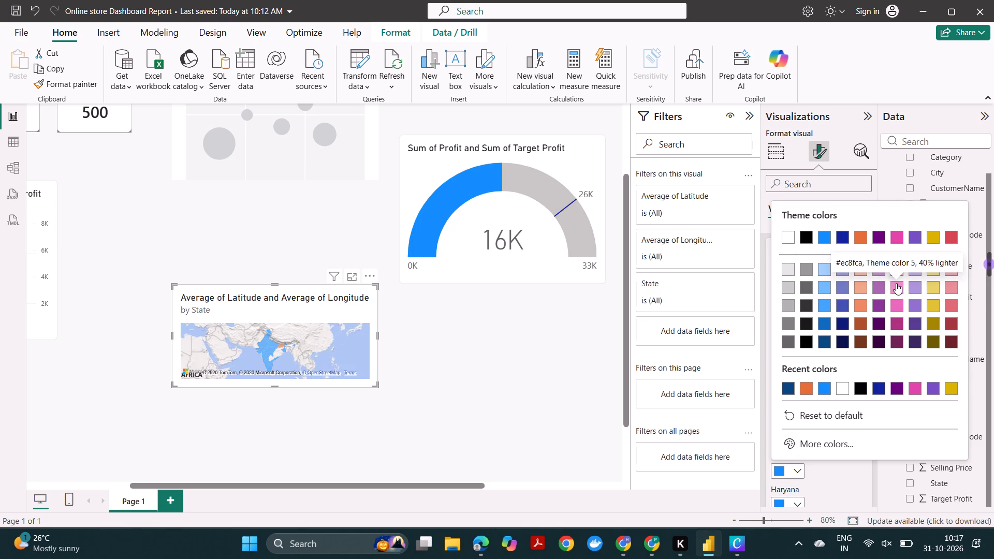
{"action": "left_click", "coordinate": [896, 283]}
{"action": "scroll", "coordinate": [855, 354], "scroll_direction": "down", "scroll_amount": 2}
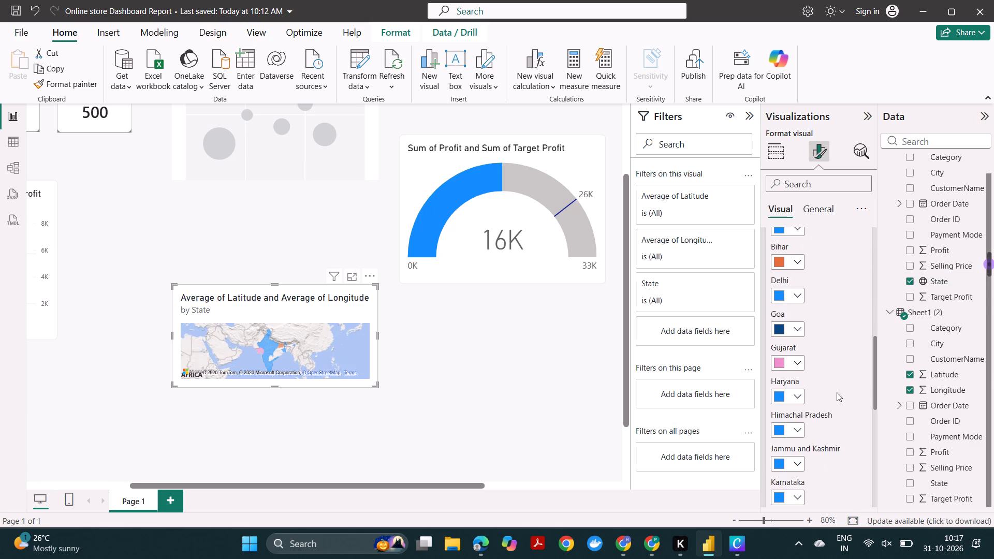
{"action": "left_click", "coordinate": [790, 430]}
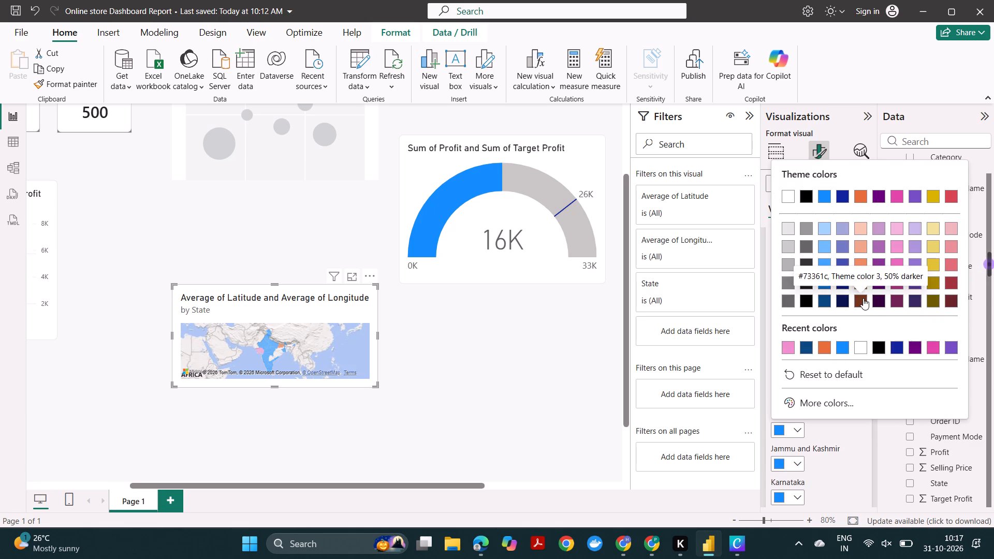
{"action": "left_click", "coordinate": [863, 298]}
Set the map's fill color to dark orange for Karnataka and dark purple for Madhya Pradesh.
{"action": "scroll", "coordinate": [806, 333], "scroll_direction": "down", "scroll_amount": 2}
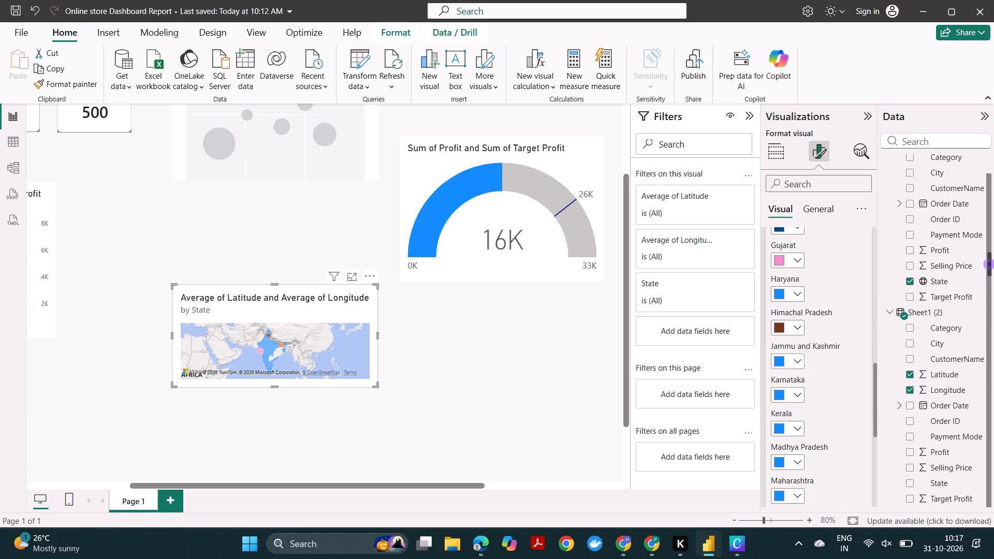
{"action": "left_click", "coordinate": [792, 400]}
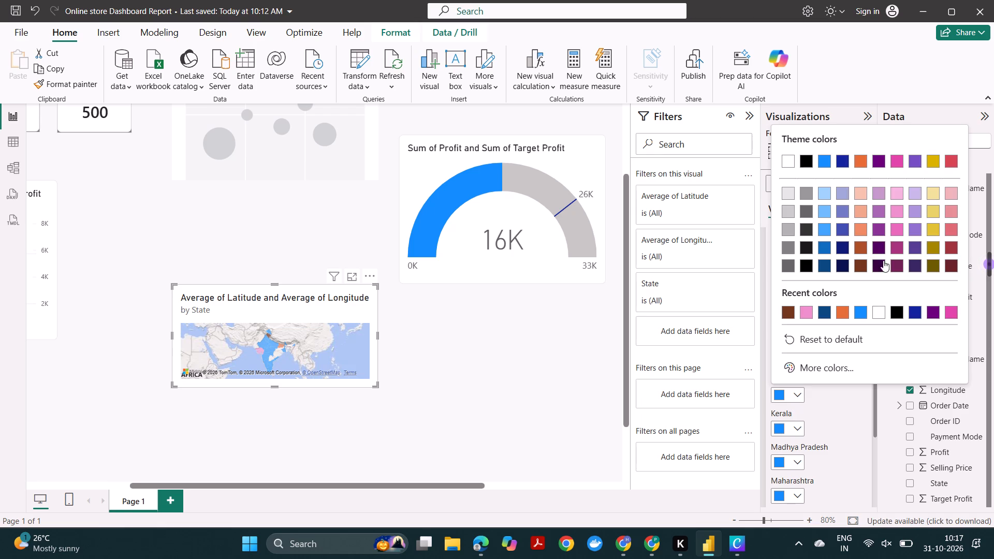
{"action": "left_click", "coordinate": [861, 243]}
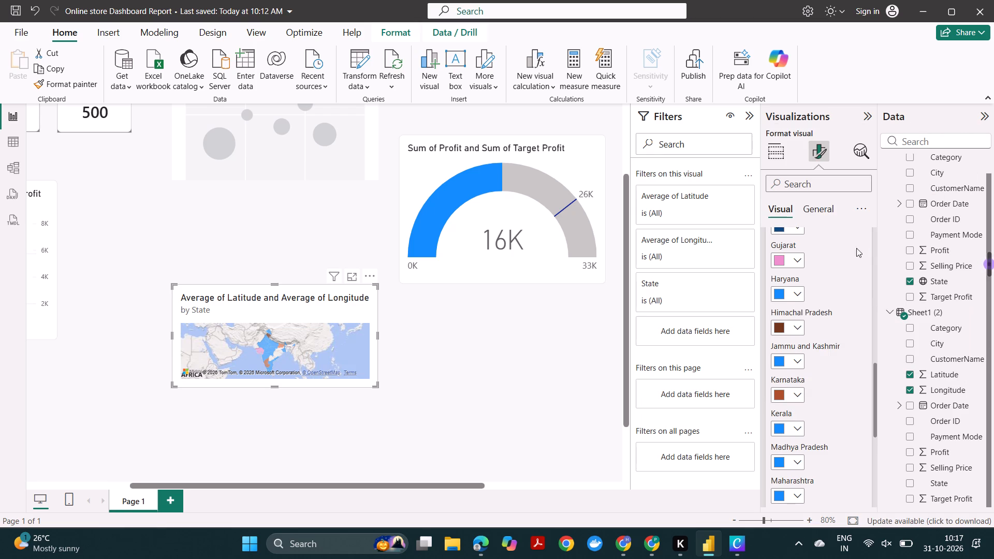
{"action": "scroll", "coordinate": [843, 274], "scroll_direction": "down", "scroll_amount": 2}
{"action": "left_click", "coordinate": [784, 366]}
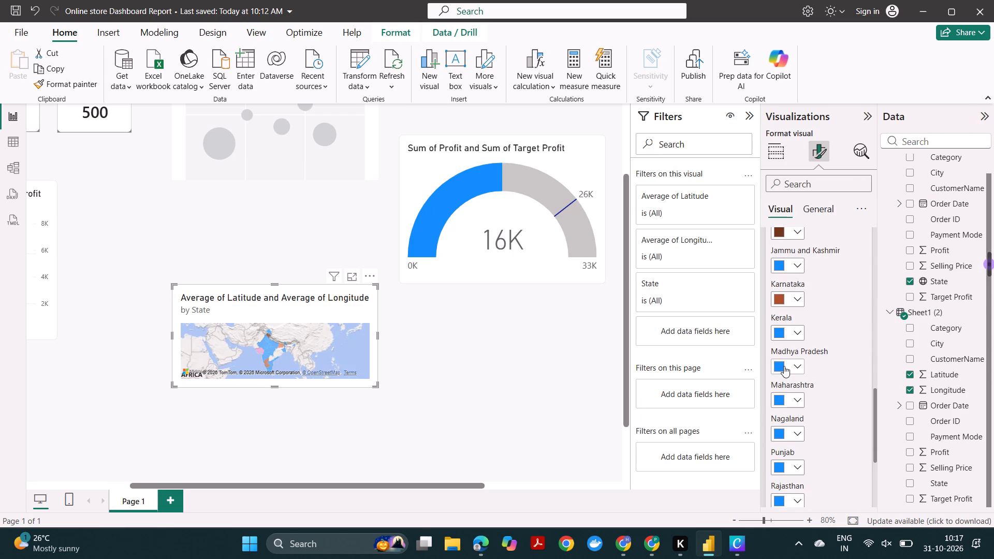
{"action": "left_click", "coordinate": [917, 216]}
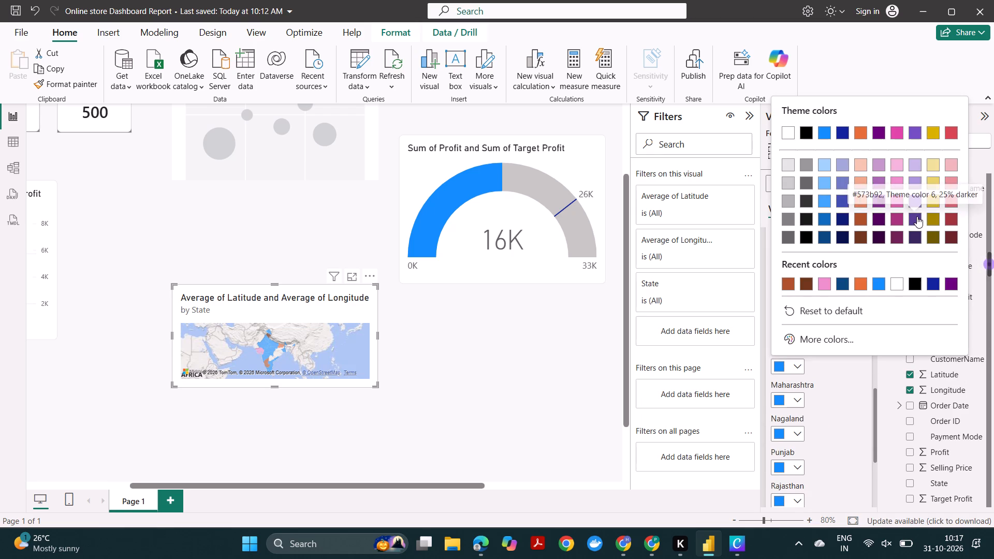
Set the map's fill color to light orange for Maharashtra and light indigo for Punjab.
{"action": "left_click", "coordinate": [791, 401]}
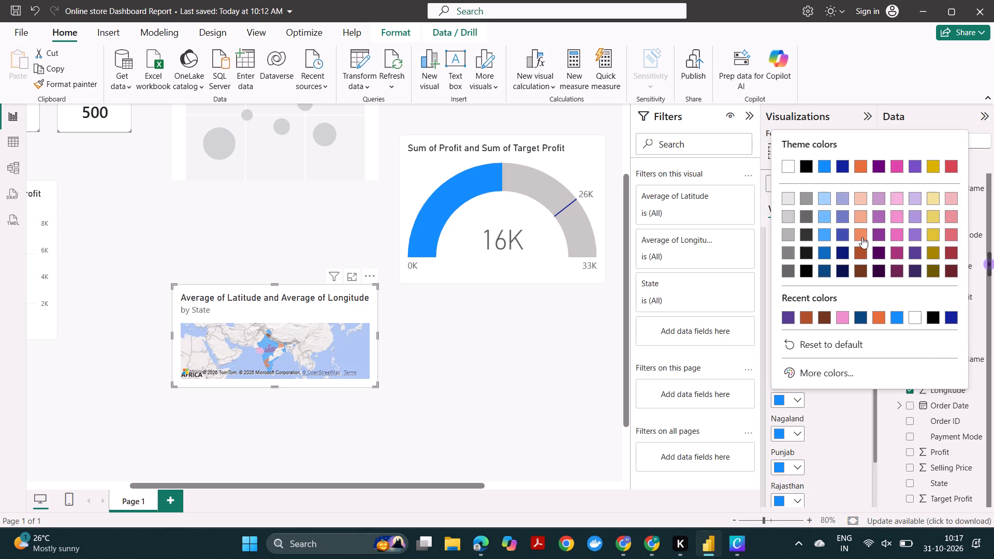
{"action": "left_click", "coordinate": [862, 237]}
{"action": "scroll", "coordinate": [847, 288], "scroll_direction": "down", "scroll_amount": 1}
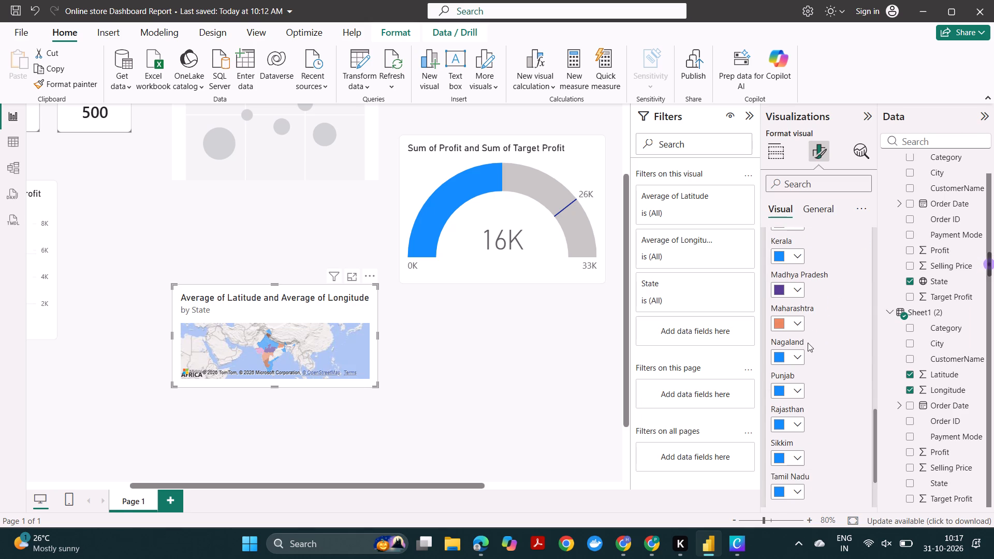
{"action": "left_click", "coordinate": [792, 388]}
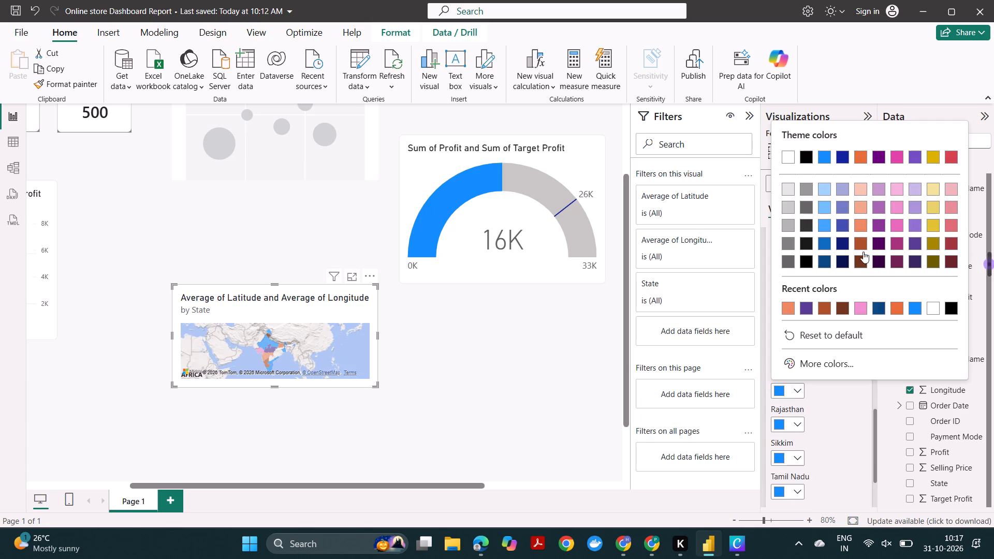
{"action": "left_click", "coordinate": [846, 203]}
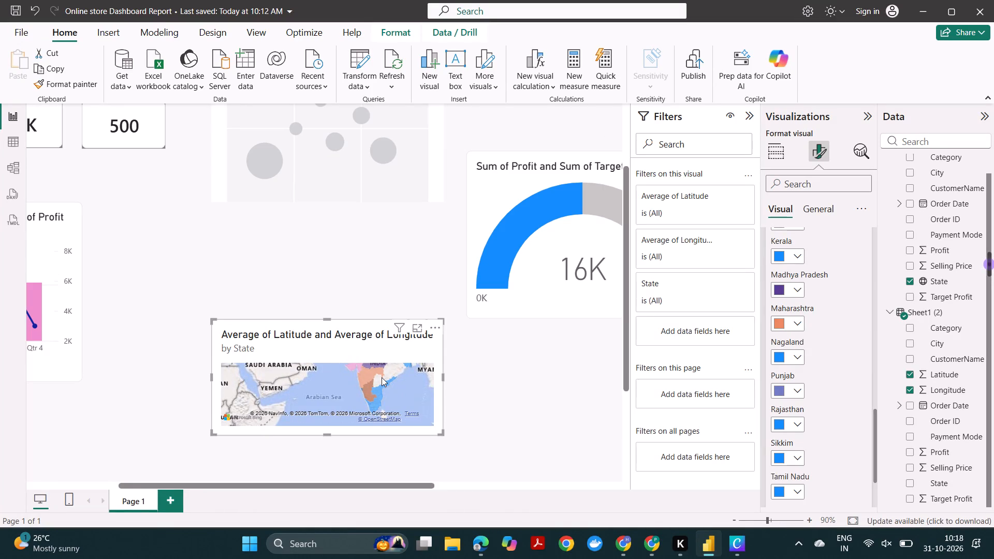
Inspect the colored states on the filled map at a larger page magnification.
{"action": "scroll", "coordinate": [382, 377], "scroll_direction": "left", "scroll_amount": 1}
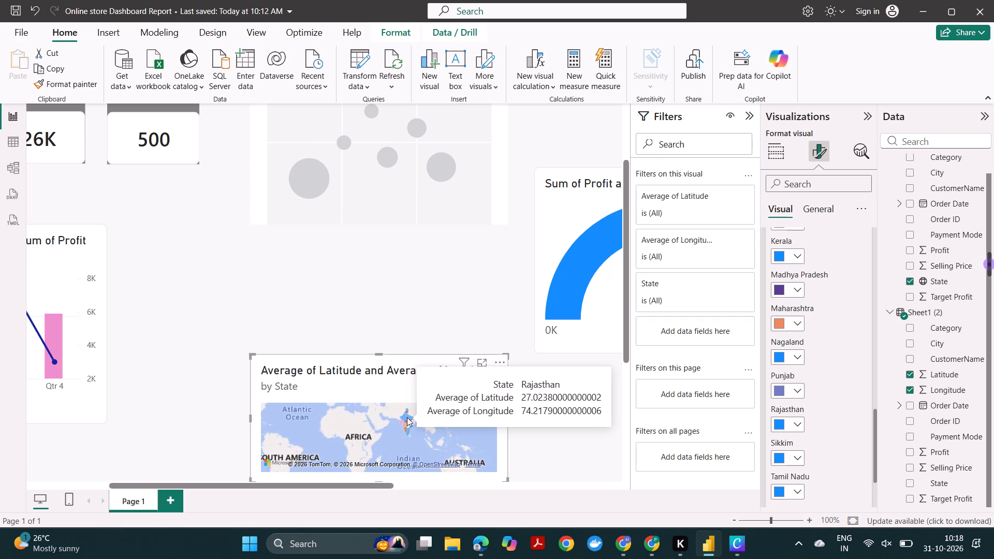
{"action": "scroll", "coordinate": [407, 417], "scroll_direction": "down", "scroll_amount": 3}
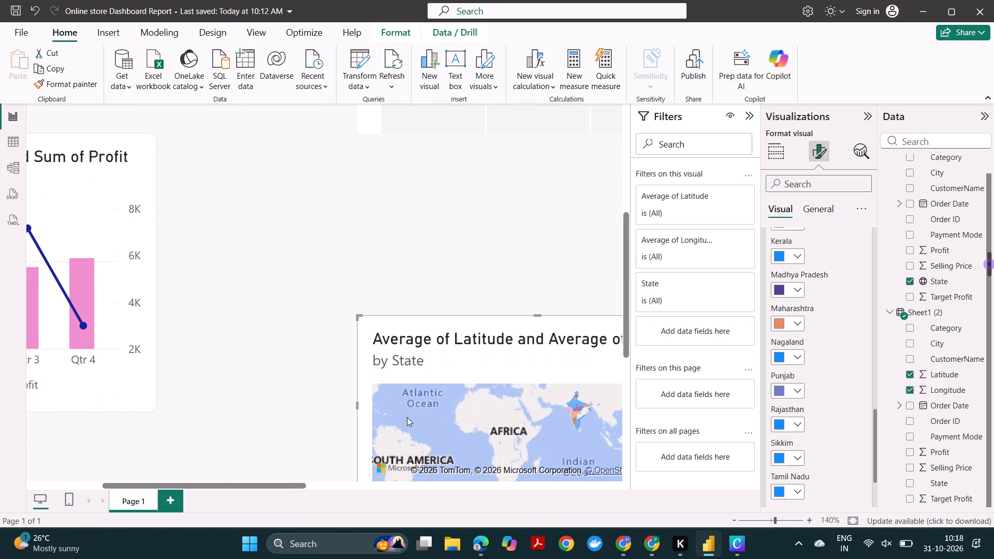
{"action": "scroll", "coordinate": [407, 417], "scroll_direction": "down", "scroll_amount": 1}
{"action": "scroll", "coordinate": [353, 432], "scroll_direction": "left", "scroll_amount": 2}
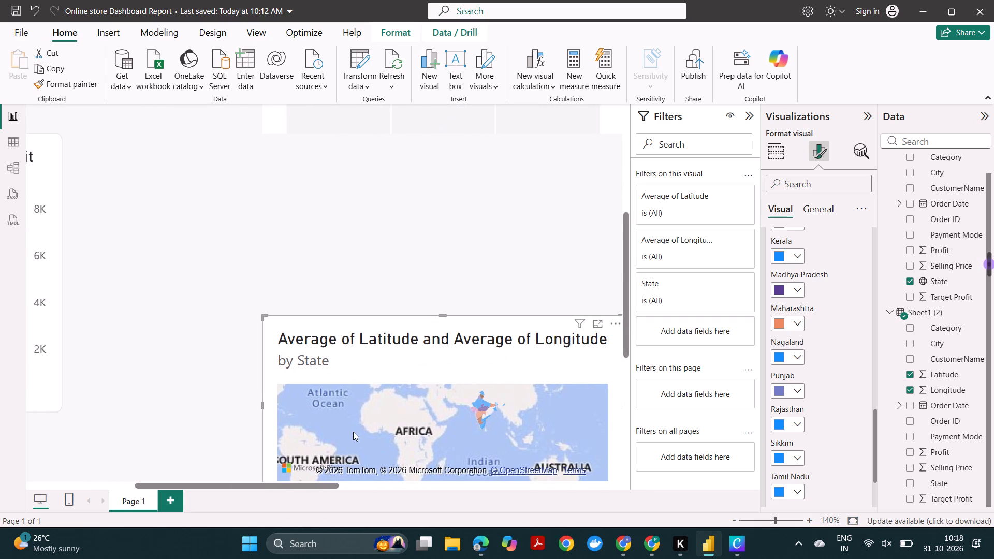
{"action": "scroll", "coordinate": [182, 419], "scroll_direction": "down", "scroll_amount": 1}
{"action": "scroll", "coordinate": [182, 419], "scroll_direction": "left", "scroll_amount": 1}
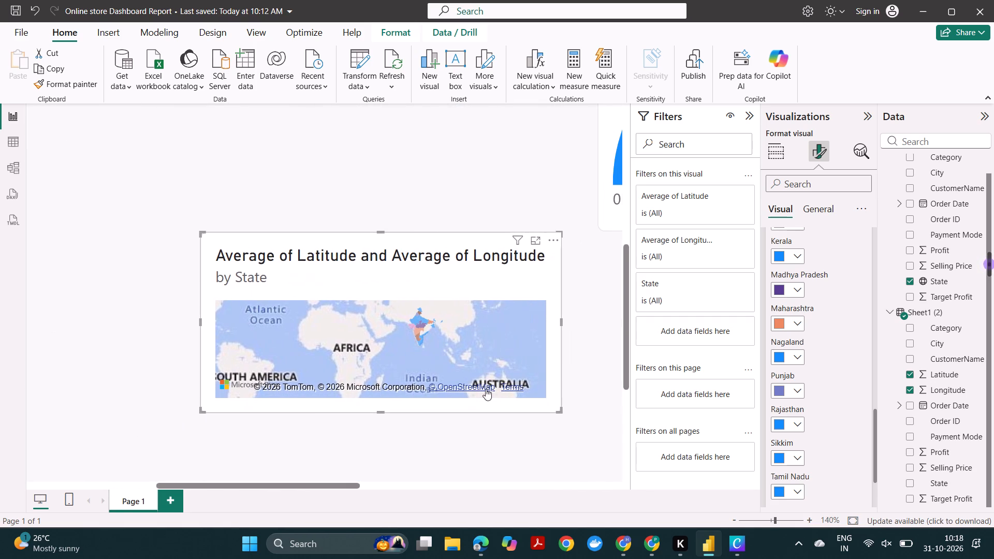
Review the per-state fill colors against the map to see which states still need their own color.
{"action": "scroll", "coordinate": [790, 428], "scroll_direction": "down", "scroll_amount": 1}
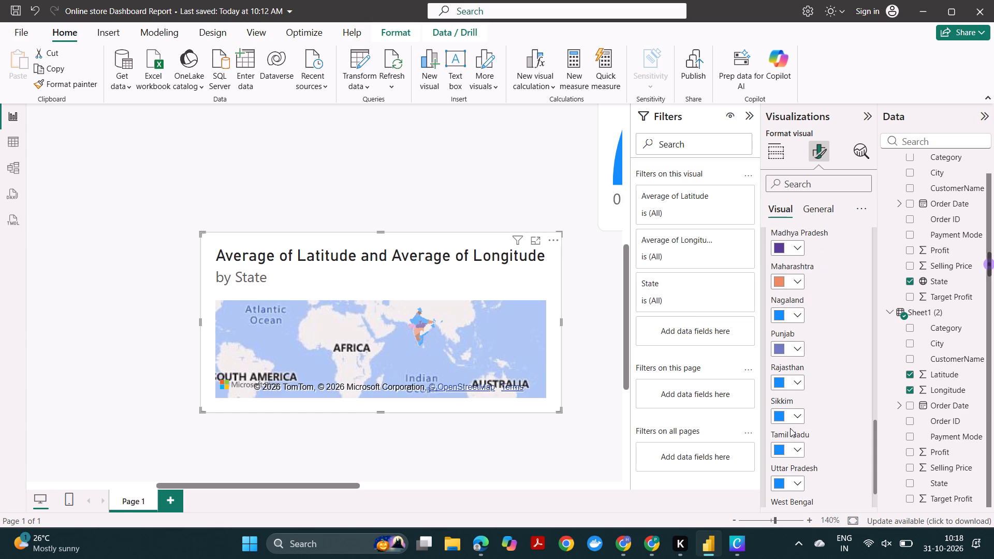
{"action": "scroll", "coordinate": [794, 472], "scroll_direction": "down", "scroll_amount": 2}
{"action": "scroll", "coordinate": [792, 396], "scroll_direction": "up", "scroll_amount": 1}
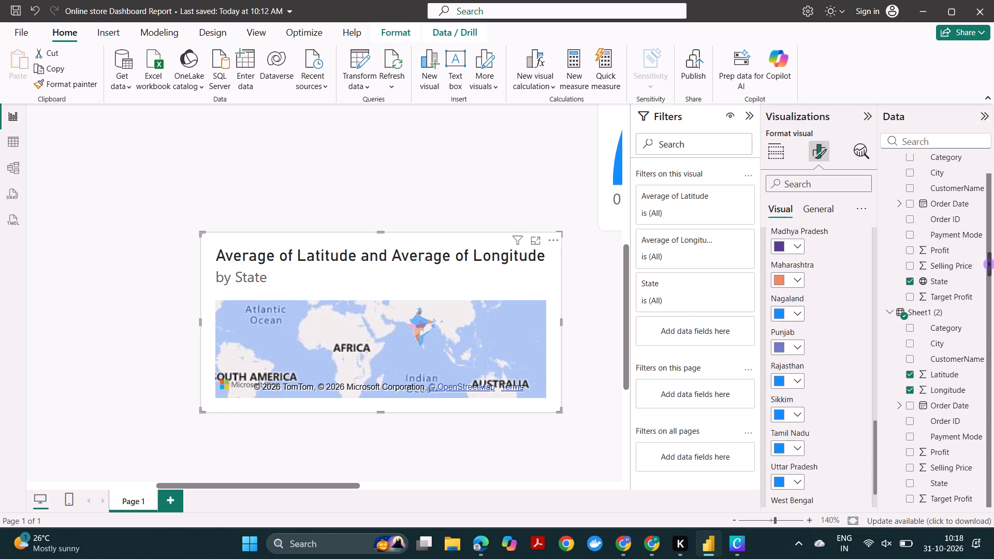
{"action": "scroll", "coordinate": [792, 396], "scroll_direction": "up", "scroll_amount": 4}
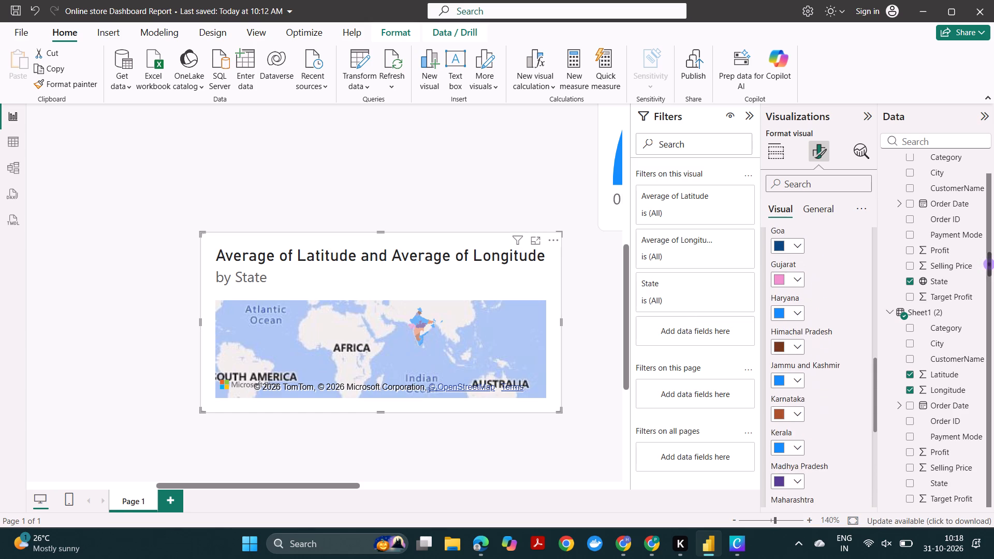
{"action": "scroll", "coordinate": [792, 396], "scroll_direction": "up", "scroll_amount": 2}
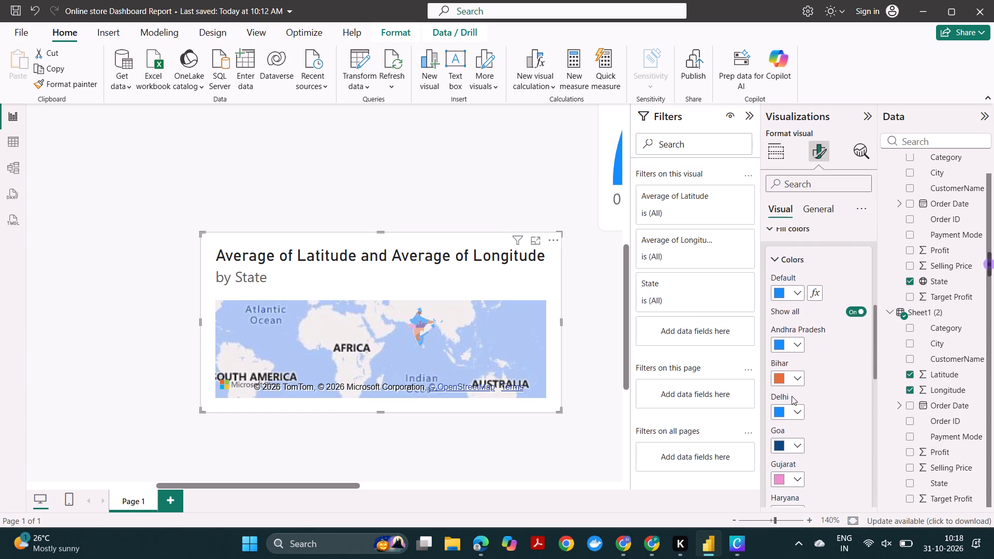
{"action": "scroll", "coordinate": [792, 396], "scroll_direction": "up", "scroll_amount": 2}
{"action": "scroll", "coordinate": [792, 396], "scroll_direction": "down", "scroll_amount": 1}
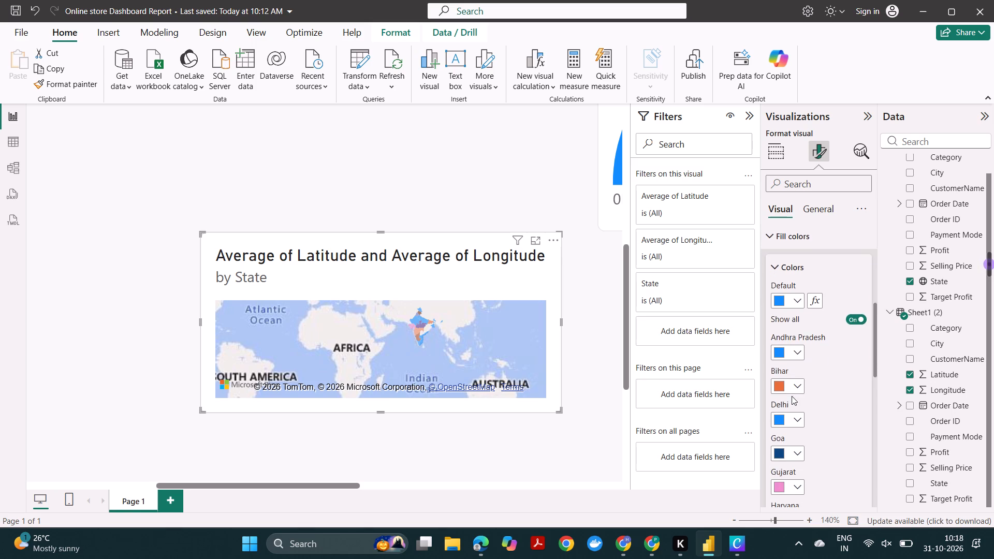
{"action": "scroll", "coordinate": [792, 396], "scroll_direction": "down", "scroll_amount": 3}
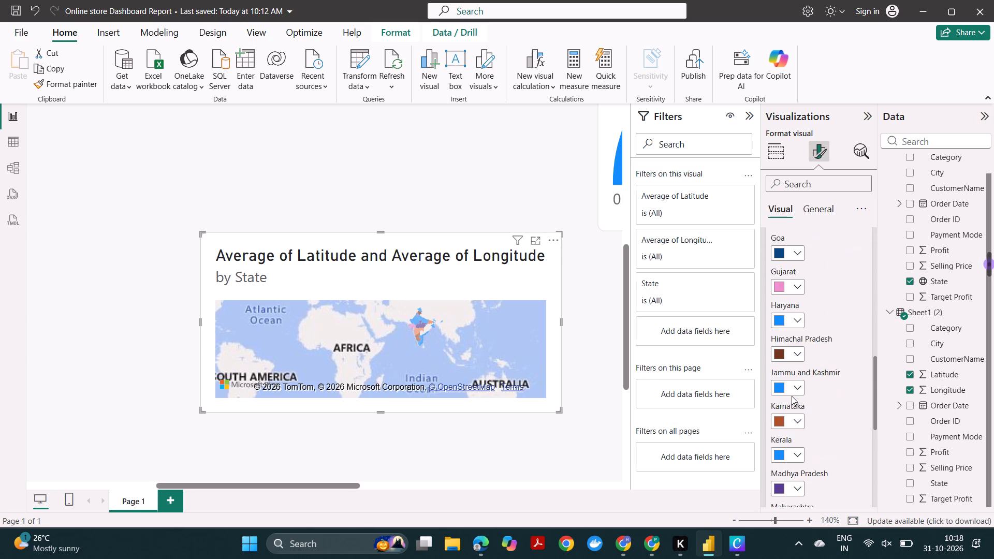
{"action": "scroll", "coordinate": [792, 396], "scroll_direction": "down", "scroll_amount": 3}
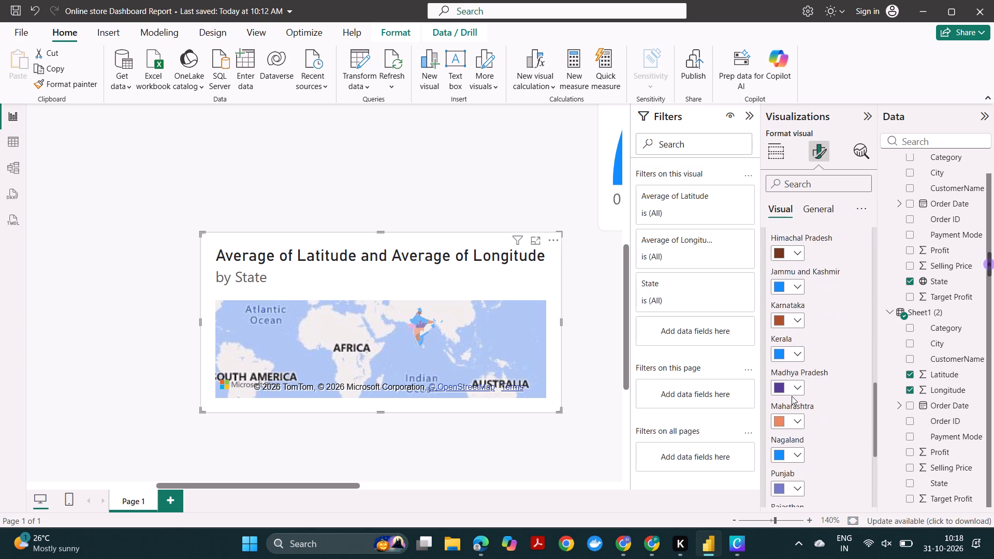
{"action": "scroll", "coordinate": [792, 396], "scroll_direction": "down", "scroll_amount": 2}
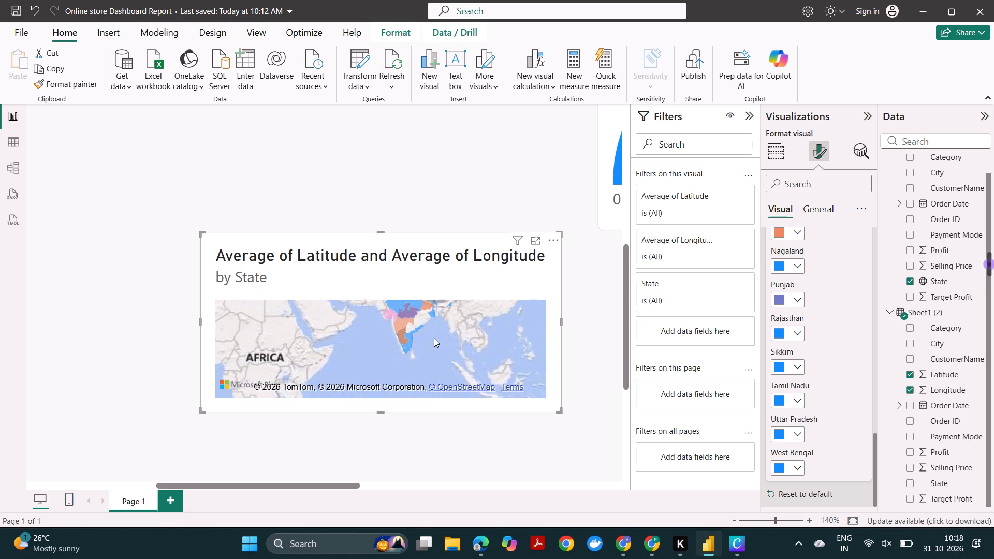
{"action": "scroll", "coordinate": [434, 338], "scroll_direction": "up", "scroll_amount": 1}
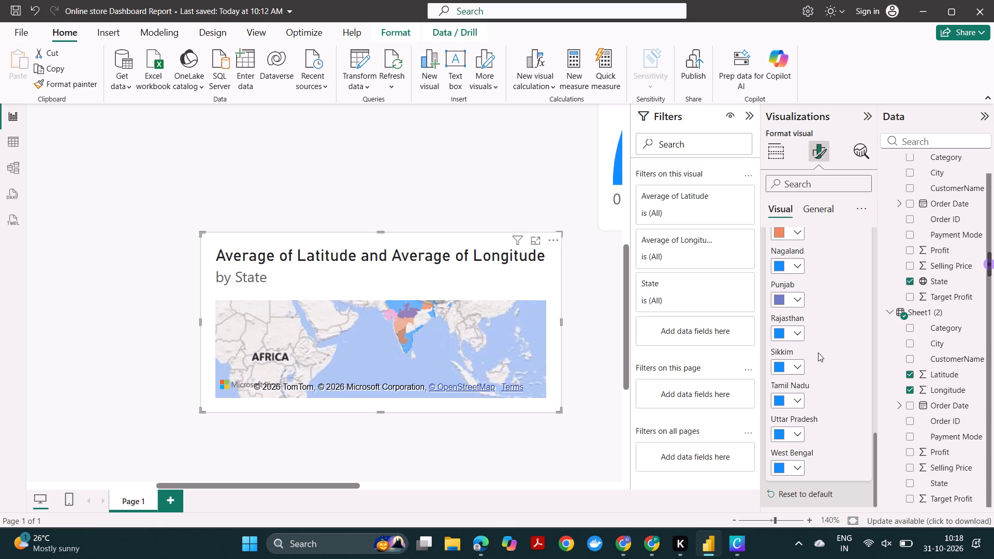
{"action": "scroll", "coordinate": [817, 351], "scroll_direction": "down", "scroll_amount": 1}
{"action": "scroll", "coordinate": [817, 351], "scroll_direction": "up", "scroll_amount": 1}
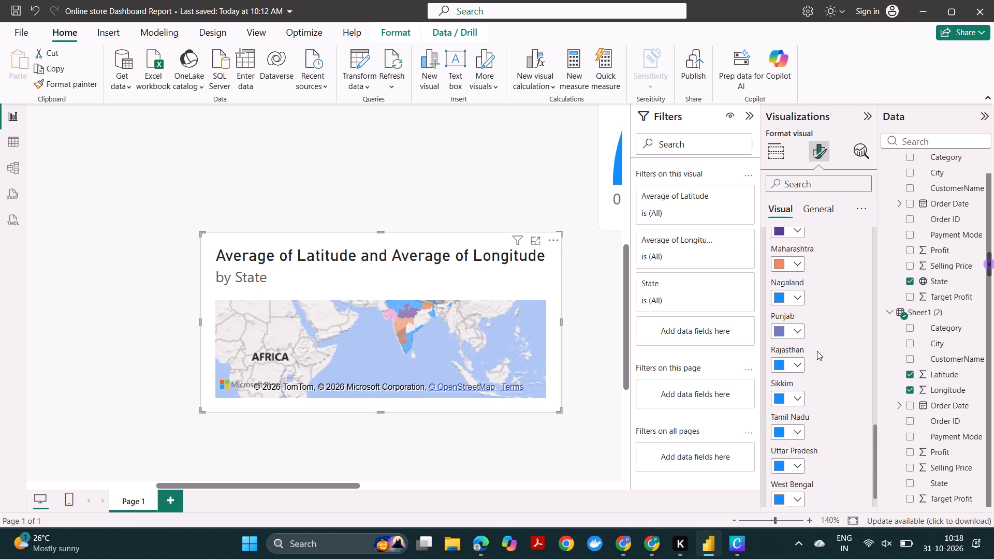
{"action": "scroll", "coordinate": [817, 351], "scroll_direction": "up", "scroll_amount": 4}
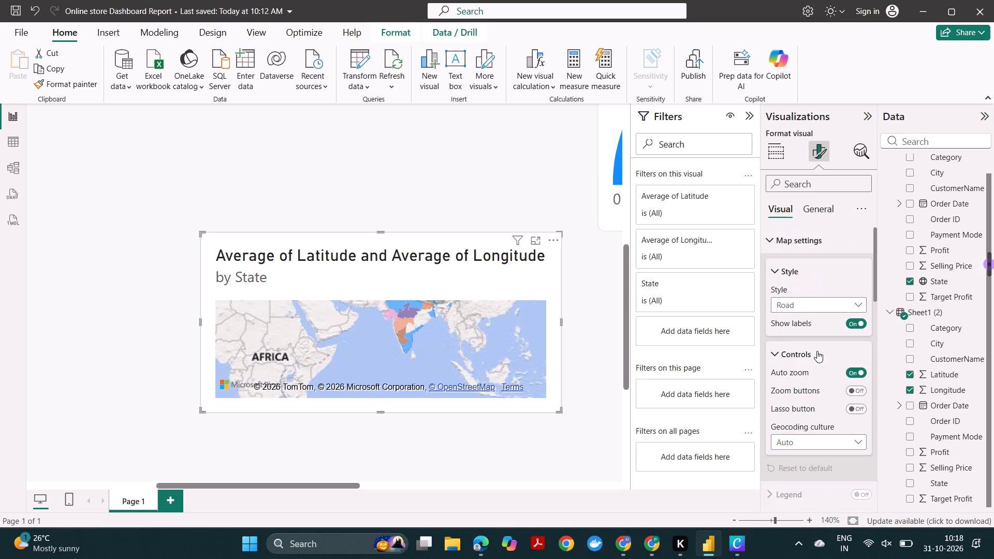
Set the map's fill color to pink #ec8fca for Sikkim.
{"action": "scroll", "coordinate": [817, 351], "scroll_direction": "down", "scroll_amount": 8}
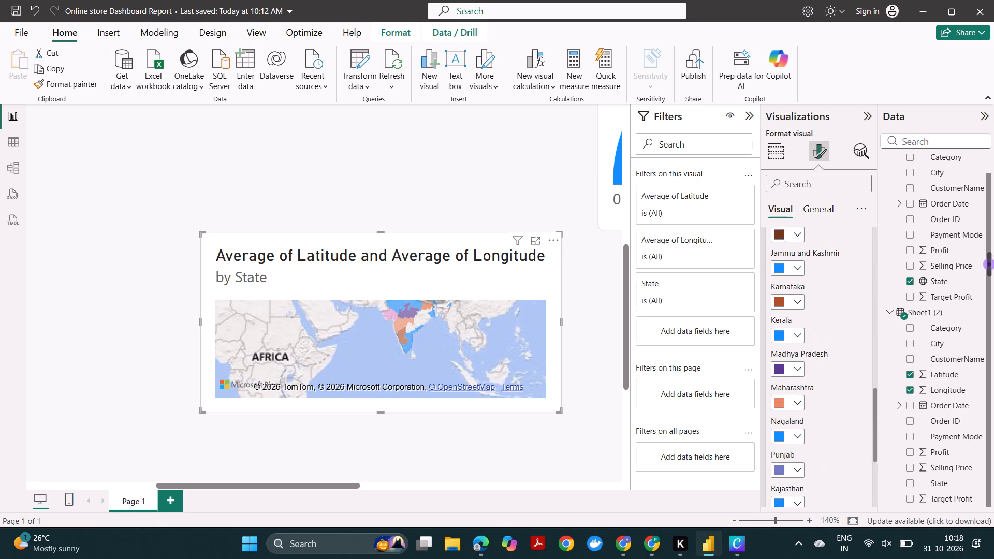
{"action": "scroll", "coordinate": [817, 351], "scroll_direction": "down", "scroll_amount": 2}
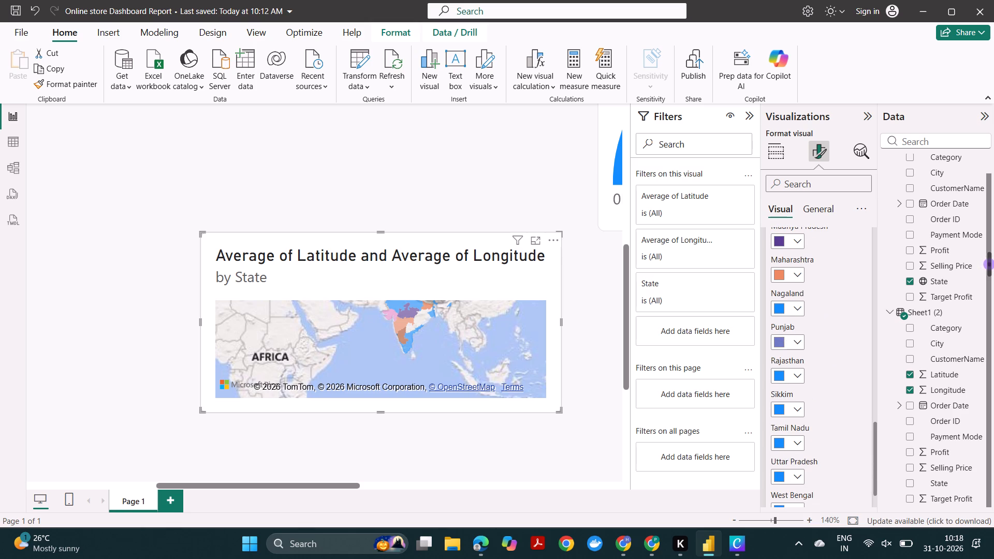
{"action": "scroll", "coordinate": [798, 402], "scroll_direction": "down", "scroll_amount": 1}
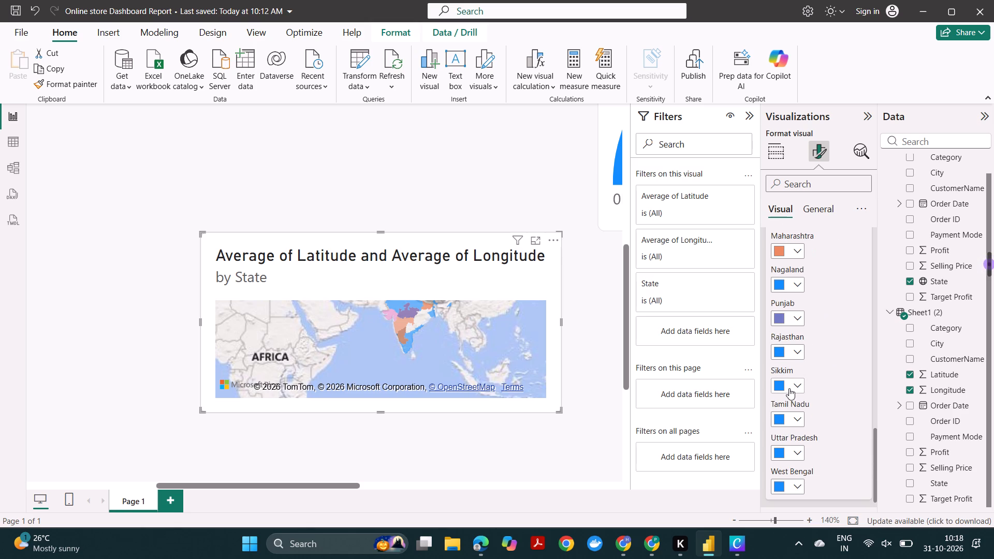
{"action": "left_click", "coordinate": [789, 388]}
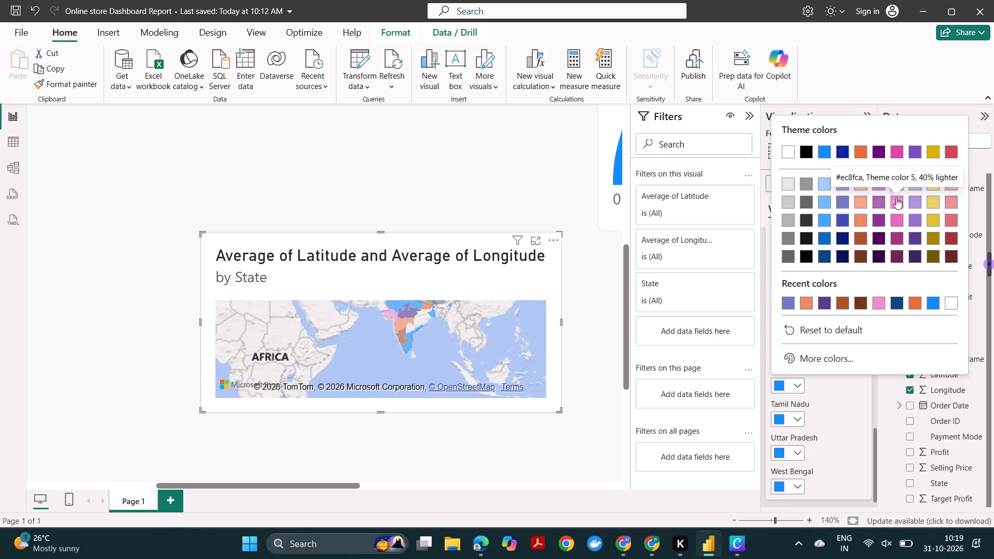
{"action": "left_click", "coordinate": [896, 198]}
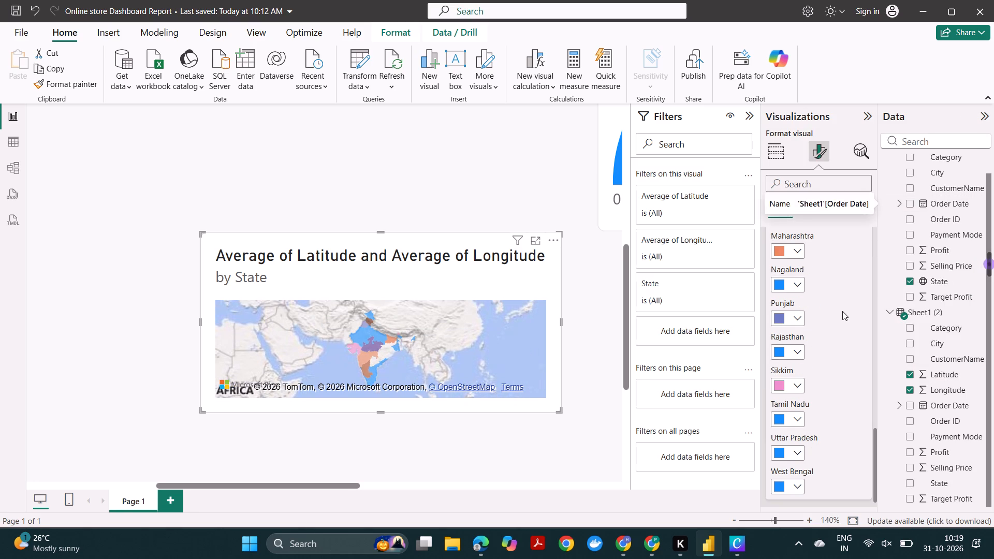
Set the map's fill color to dark yellow for Kerala.
{"action": "scroll", "coordinate": [806, 339], "scroll_direction": "up", "scroll_amount": 1}
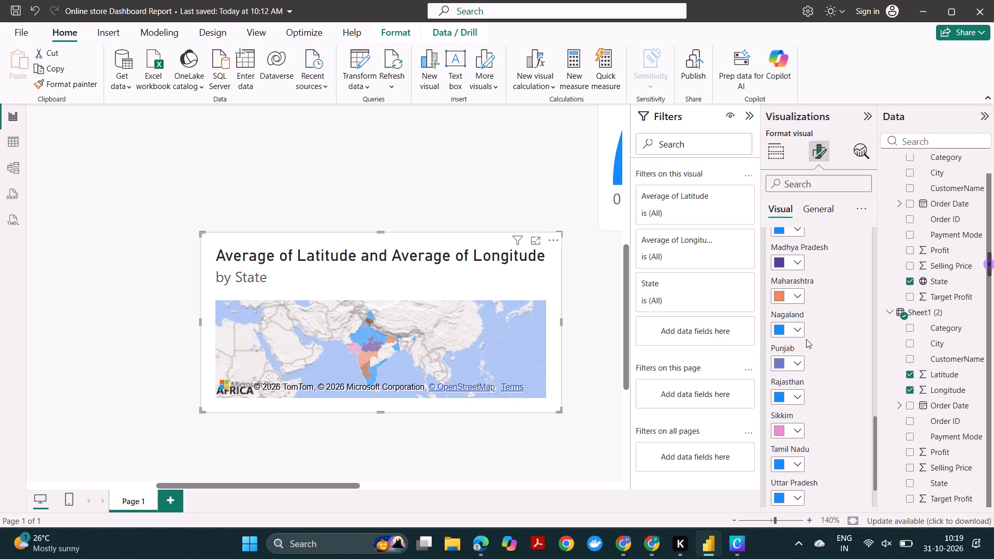
{"action": "scroll", "coordinate": [806, 339], "scroll_direction": "up", "scroll_amount": 2}
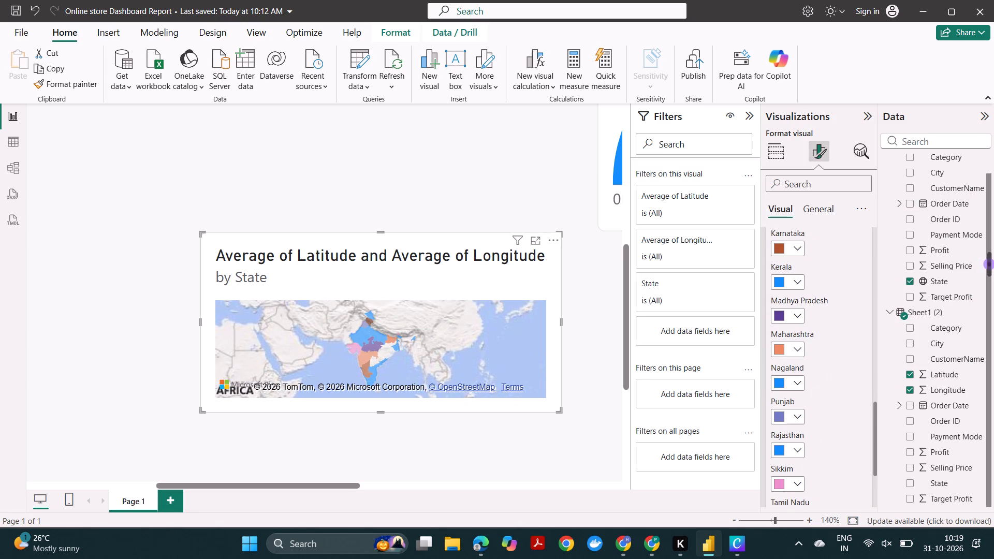
{"action": "left_click", "coordinate": [790, 277]}
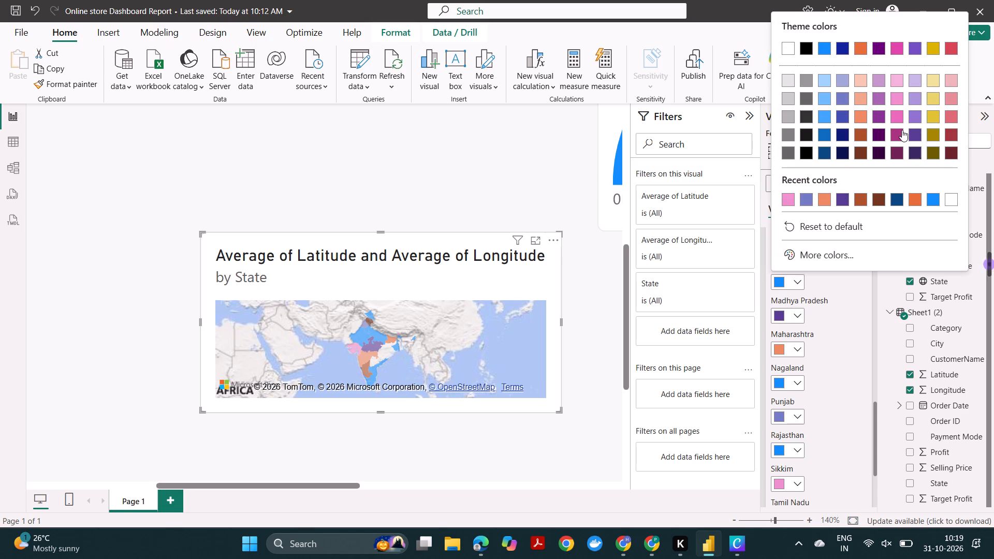
{"action": "left_click", "coordinate": [930, 130]}
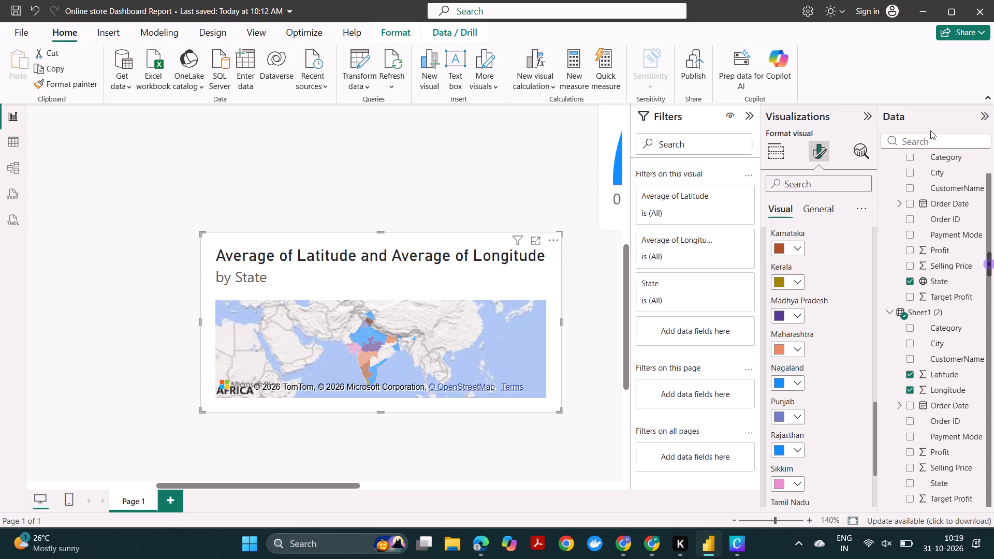
Set the map's fill color to yellow #e1c233 for Uttar Pradesh.
{"action": "scroll", "coordinate": [886, 169], "scroll_direction": "down", "scroll_amount": 4}
{"action": "scroll", "coordinate": [853, 301], "scroll_direction": "down", "scroll_amount": 3}
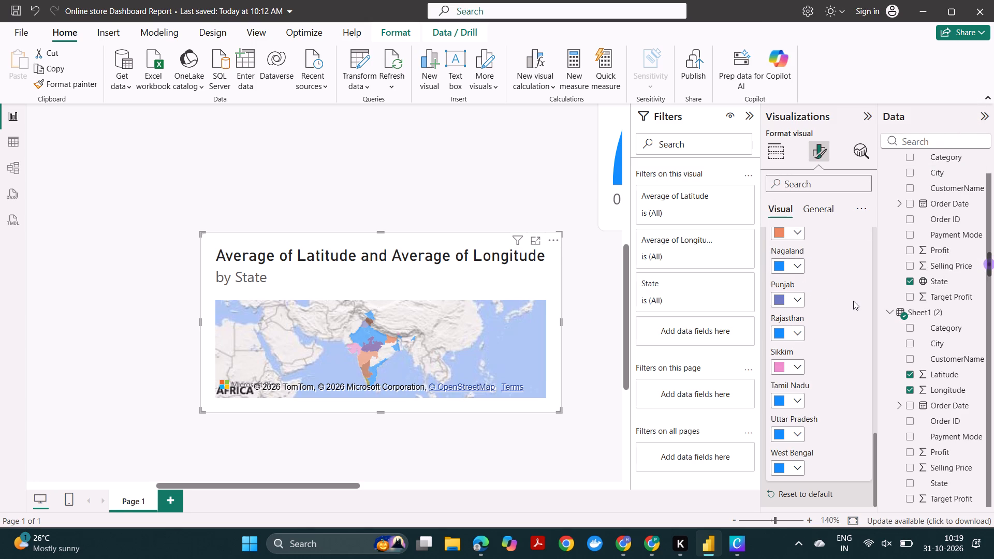
{"action": "left_click", "coordinate": [794, 426]}
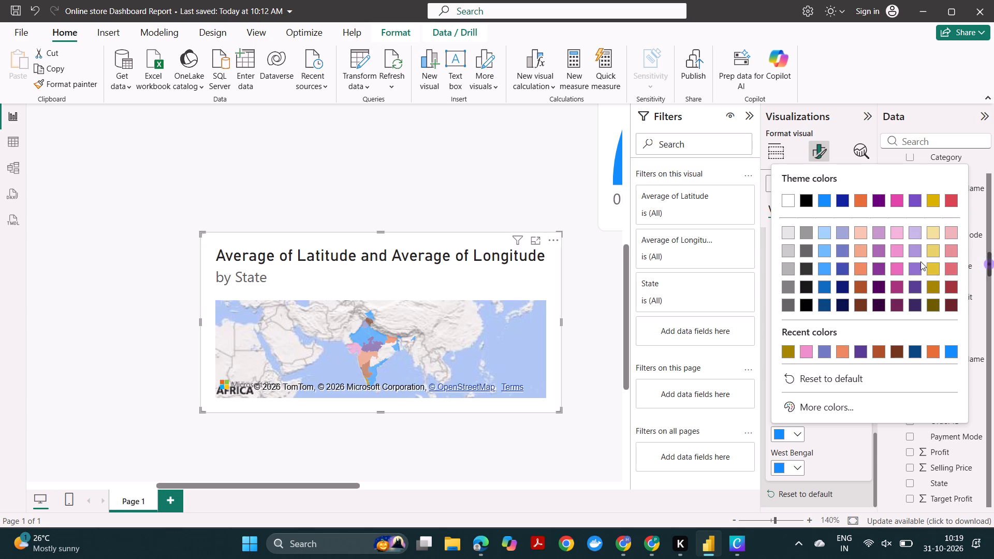
{"action": "left_click", "coordinate": [931, 267]}
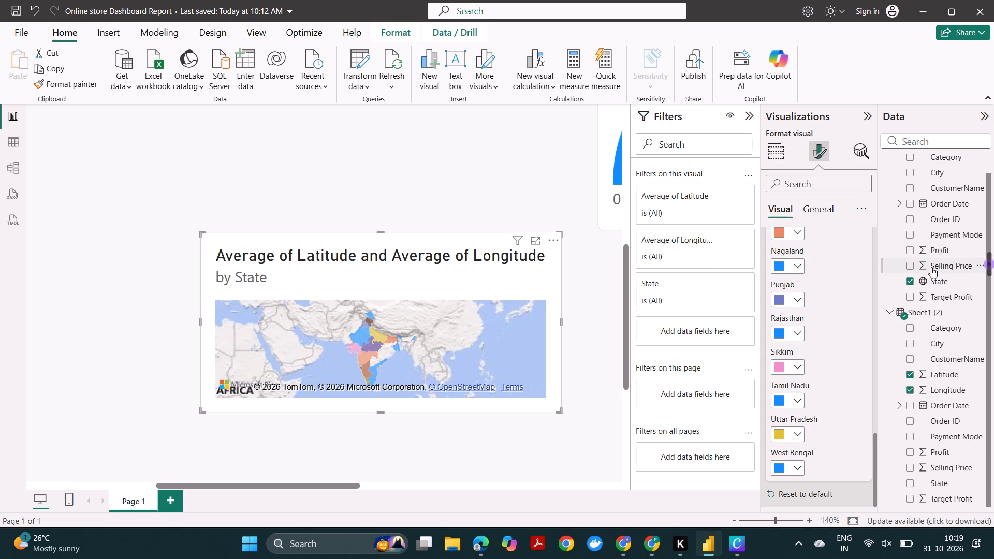
Set the map's fill color to dark gray (Black, 40% lighter) for West Bengal.
{"action": "left_click", "coordinate": [788, 471]}
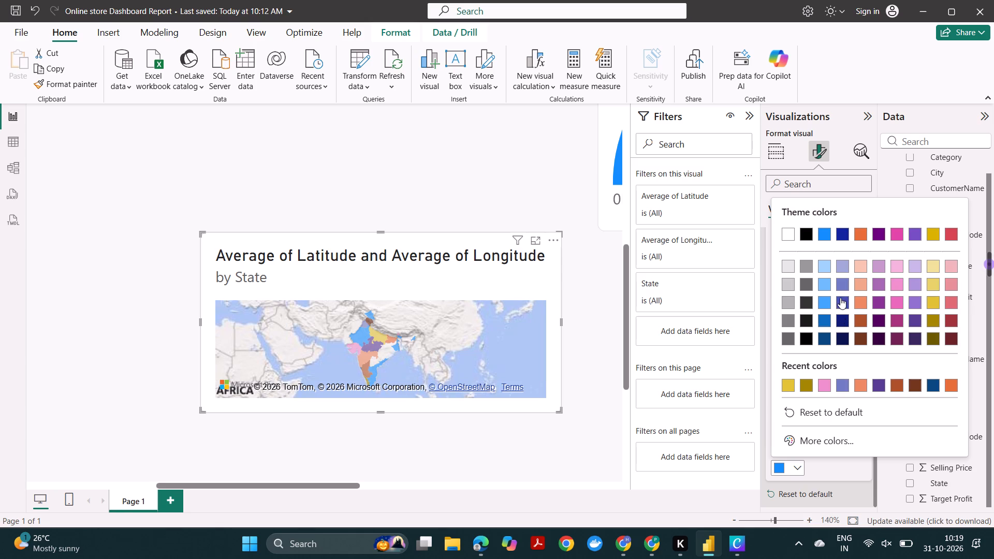
{"action": "left_click", "coordinate": [805, 288]}
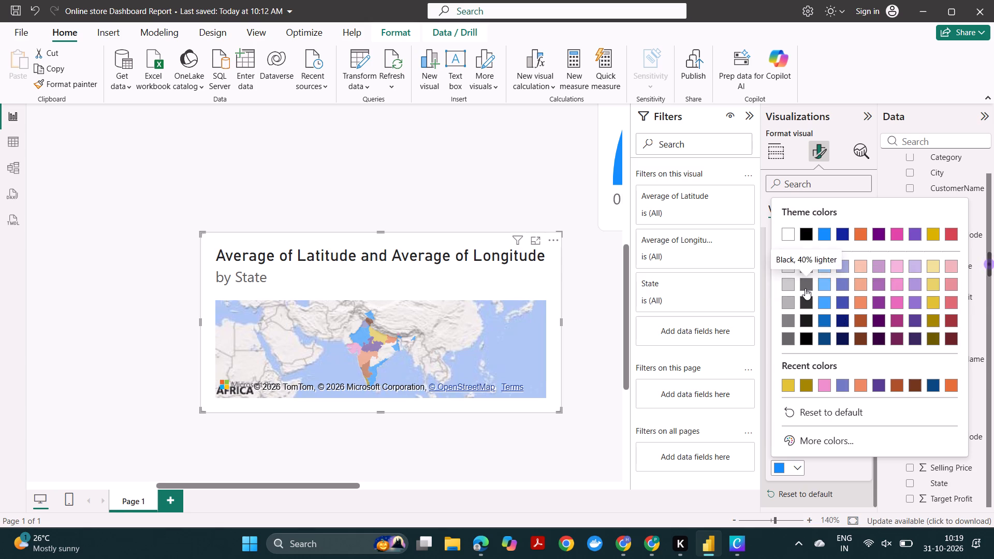
{"action": "left_click_drag", "start_coordinate": [805, 288], "coordinate": [799, 332]}
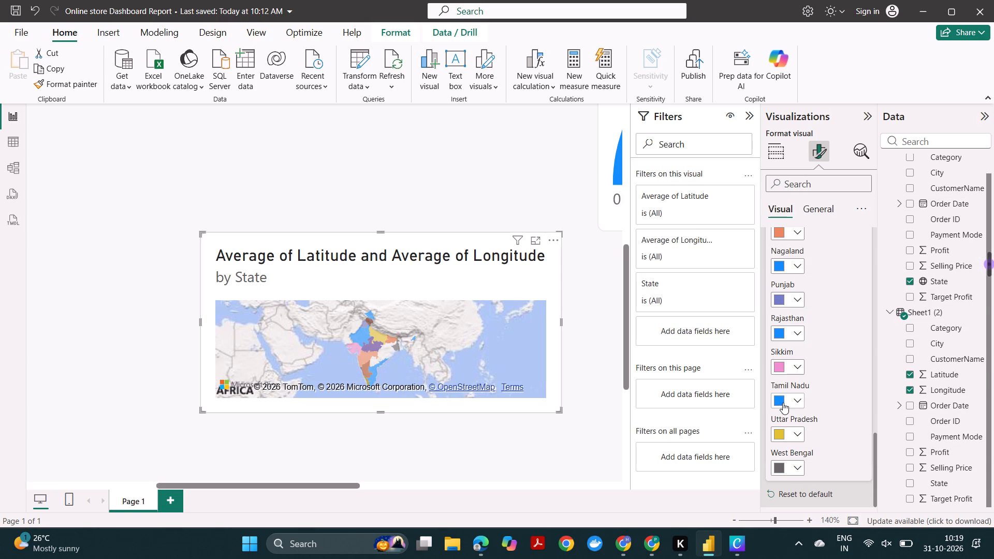
Set the map's fill color to the darkest navy blue theme shade for Tamil Nadu.
{"action": "scroll", "coordinate": [779, 369], "scroll_direction": "up", "scroll_amount": 1}
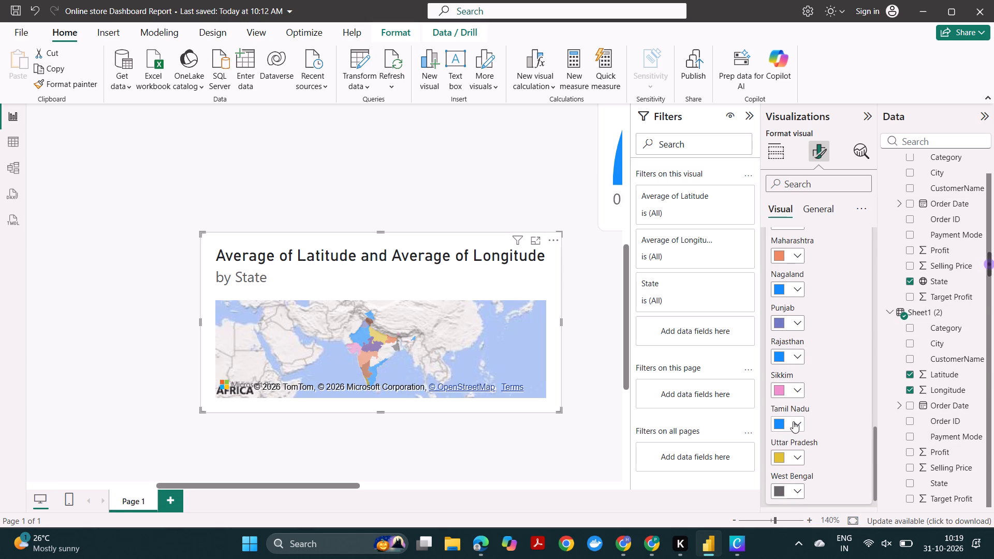
{"action": "left_click", "coordinate": [793, 421]}
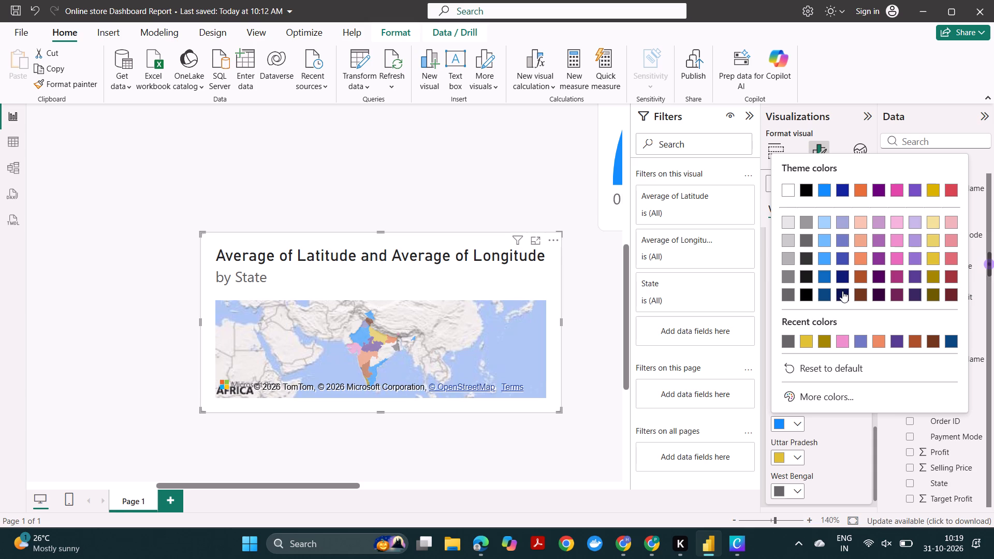
{"action": "left_click", "coordinate": [842, 291]}
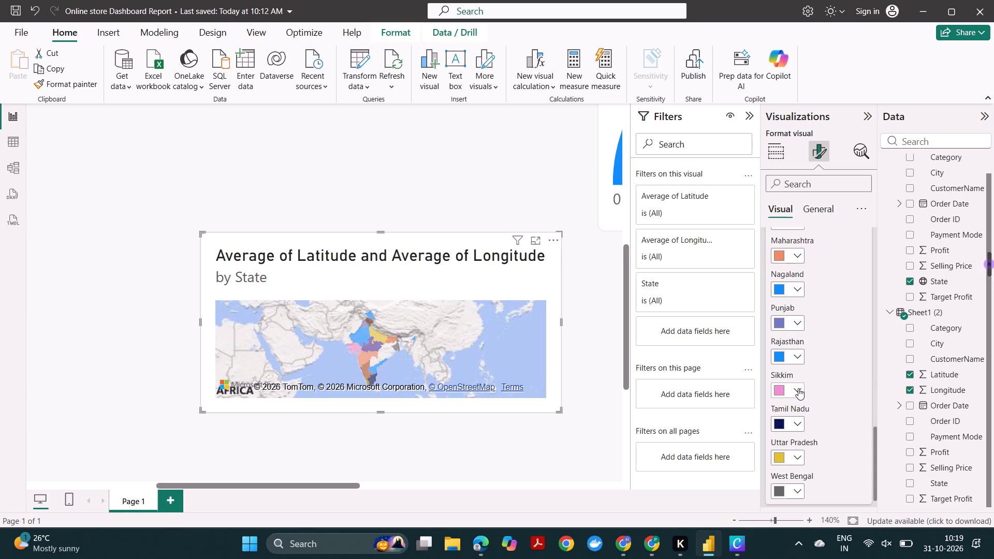
Set the map's fill color to the 20% lighter purple theme shade for Rajasthan.
{"action": "scroll", "coordinate": [798, 388], "scroll_direction": "up", "scroll_amount": 1}
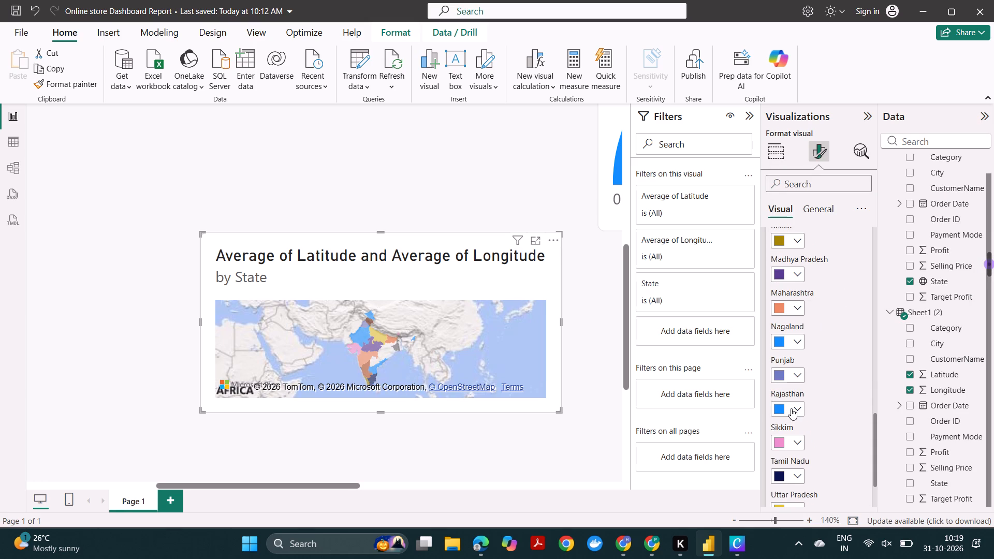
{"action": "left_click", "coordinate": [791, 408]}
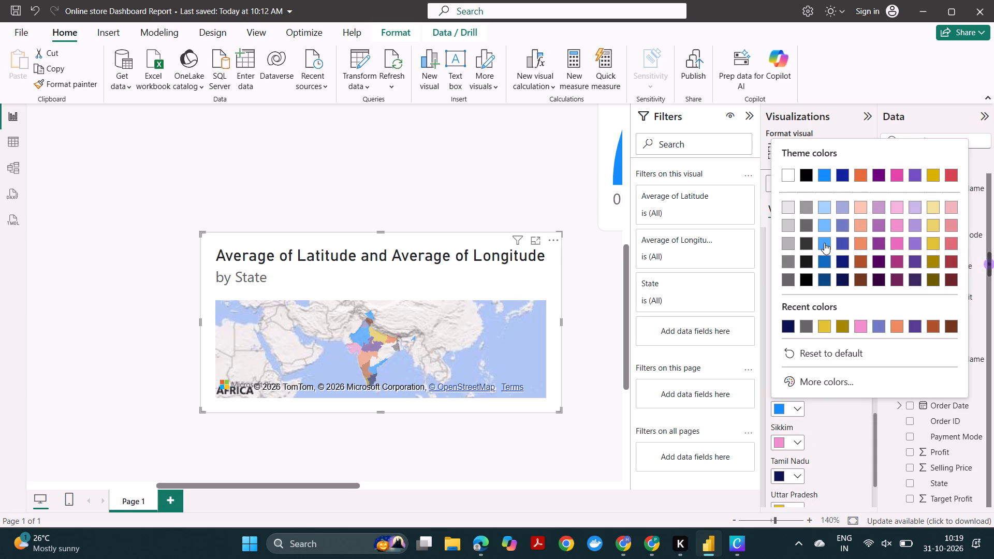
{"action": "left_click", "coordinate": [876, 242]}
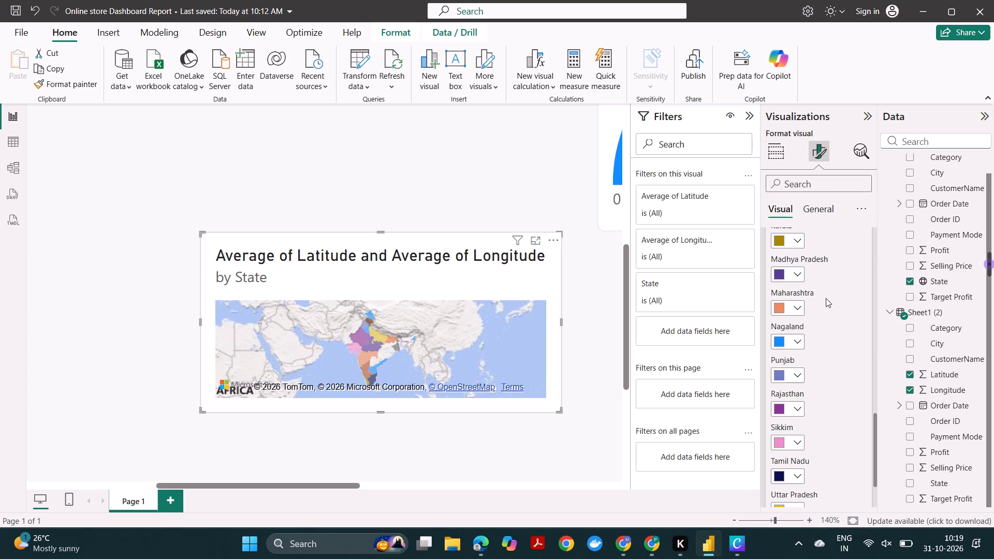
Set the map's fill color to the lightest lavender-blue theme shade for Nagaland.
{"action": "scroll", "coordinate": [777, 311], "scroll_direction": "up", "scroll_amount": 1}
{"action": "scroll", "coordinate": [787, 353], "scroll_direction": "up", "scroll_amount": 1}
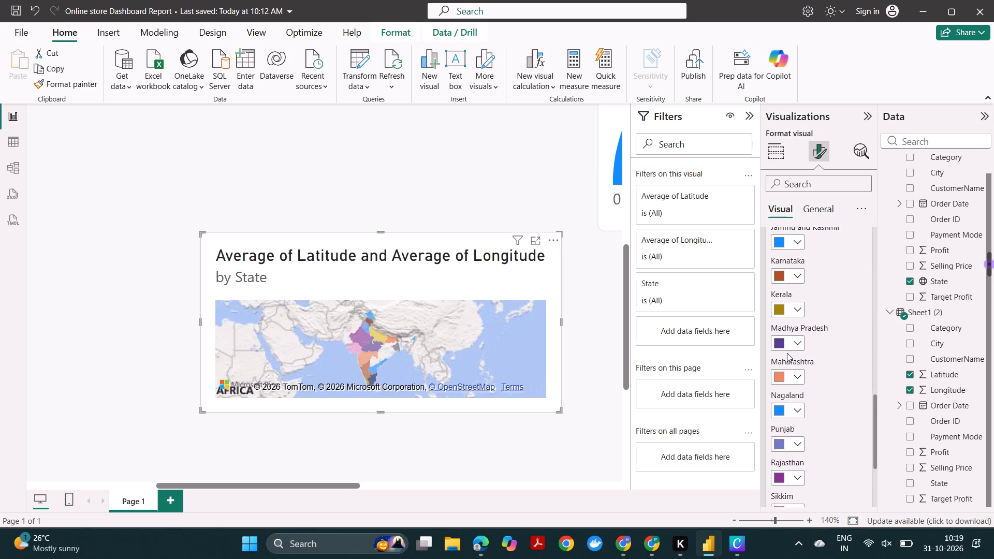
{"action": "scroll", "coordinate": [787, 353], "scroll_direction": "up", "scroll_amount": 1}
{"action": "left_click", "coordinate": [795, 411]}
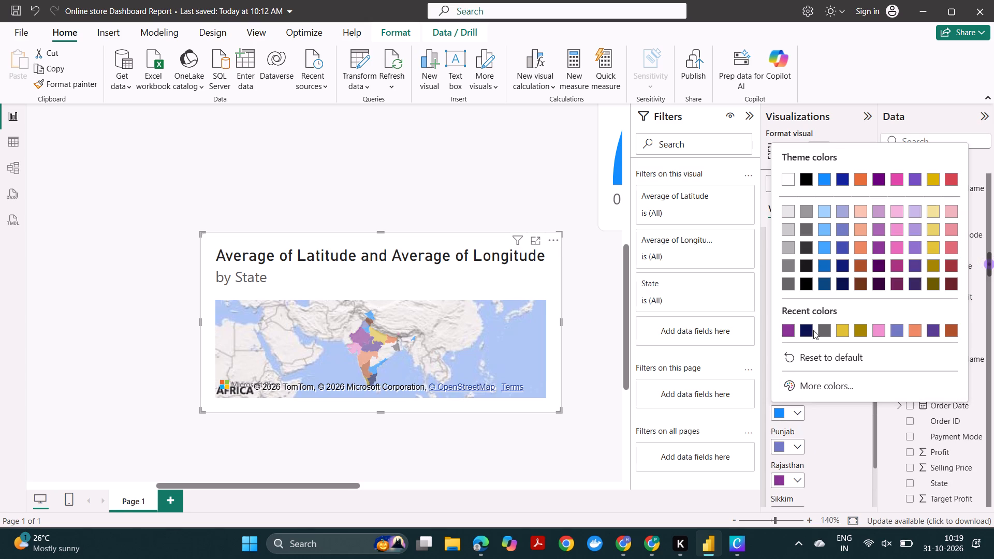
{"action": "left_click", "coordinate": [844, 213]}
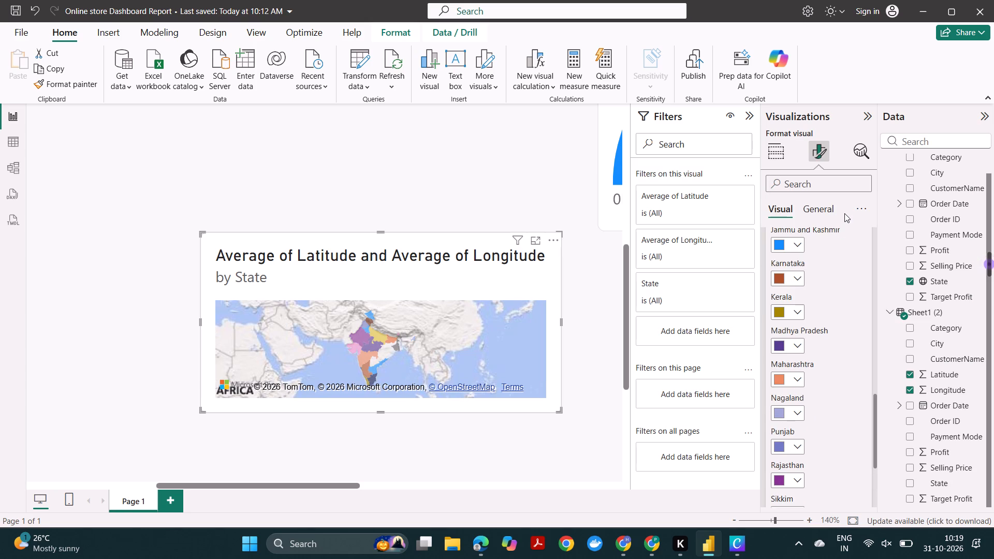
Set the map's fill color to the lightest lavender-blue theme shade for Jammu and Kashmir, matching Nagaland.
{"action": "scroll", "coordinate": [844, 213], "scroll_direction": "up", "scroll_amount": 2}
{"action": "left_click", "coordinate": [795, 240]}
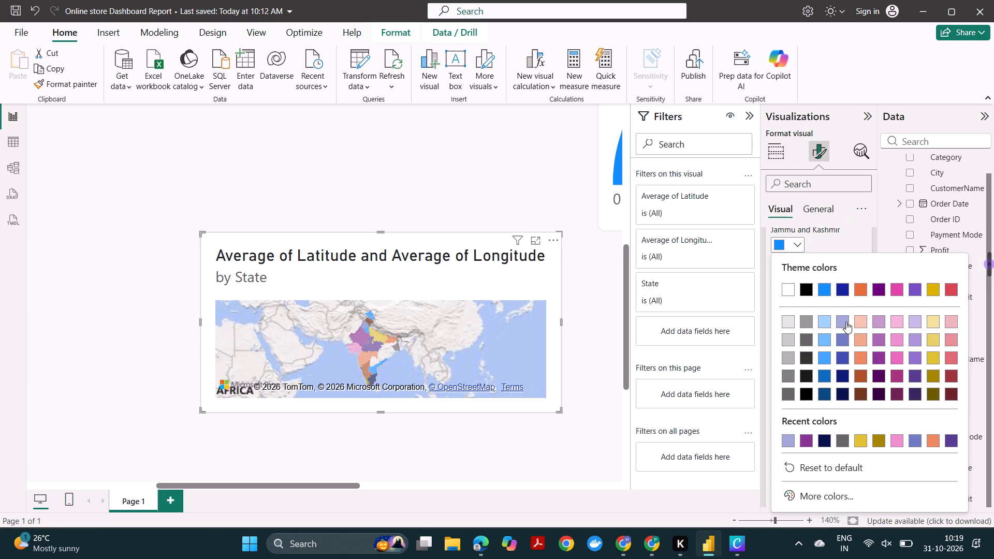
{"action": "left_click", "coordinate": [846, 322]}
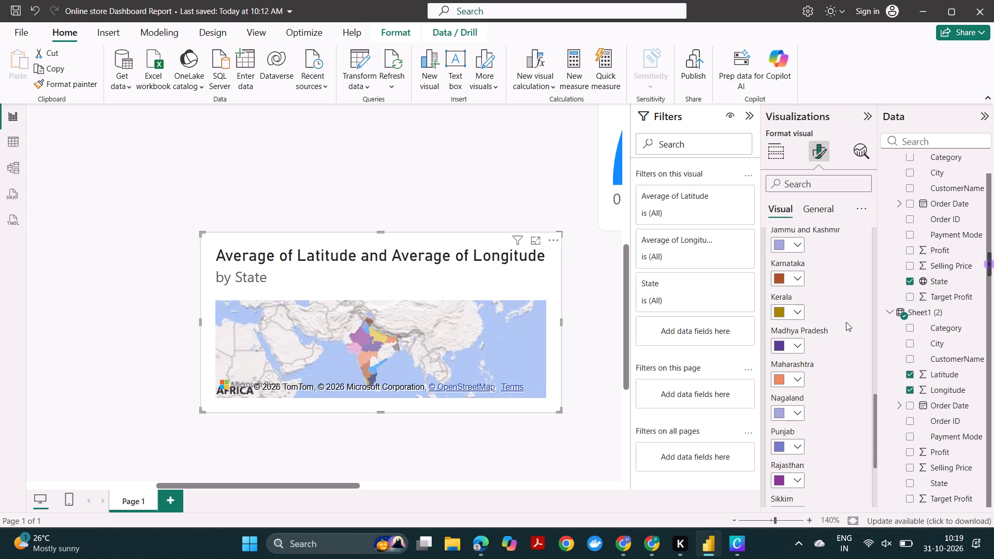
Set the map's fill color to yellow #e1c233 for Haryana.
{"action": "scroll", "coordinate": [770, 323], "scroll_direction": "down", "scroll_amount": 5}
{"action": "scroll", "coordinate": [770, 323], "scroll_direction": "up", "scroll_amount": 2}
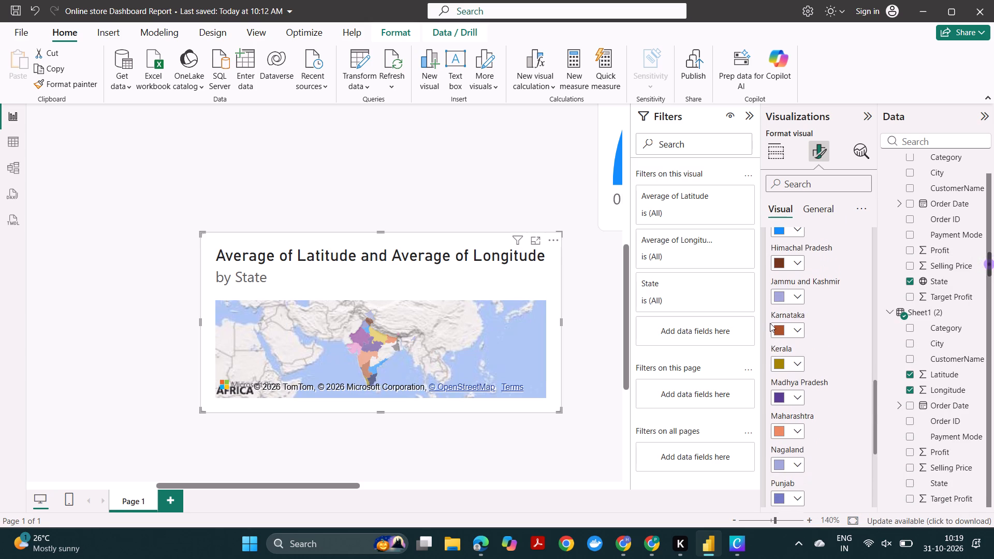
{"action": "scroll", "coordinate": [770, 323], "scroll_direction": "up", "scroll_amount": 1}
{"action": "left_click", "coordinate": [793, 350]}
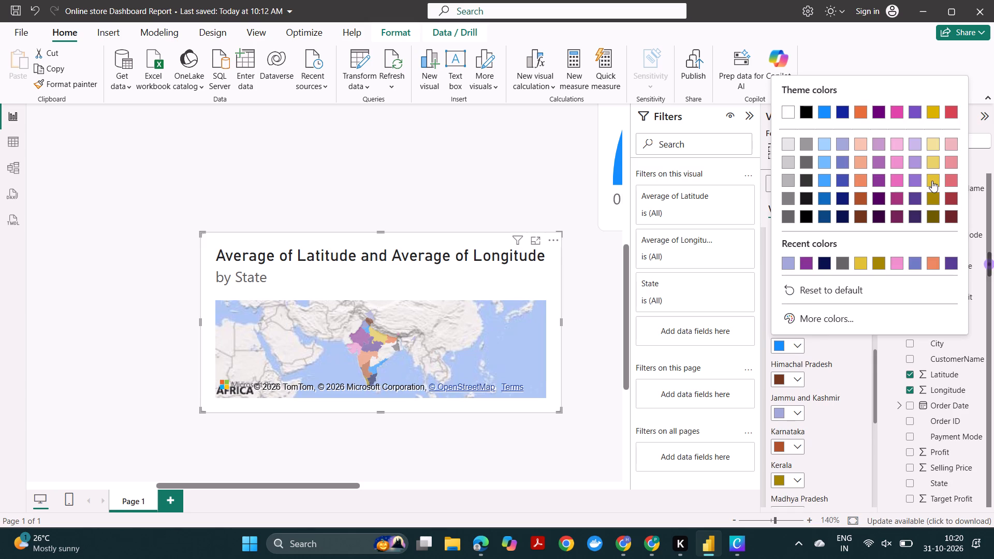
{"action": "left_click", "coordinate": [932, 181]}
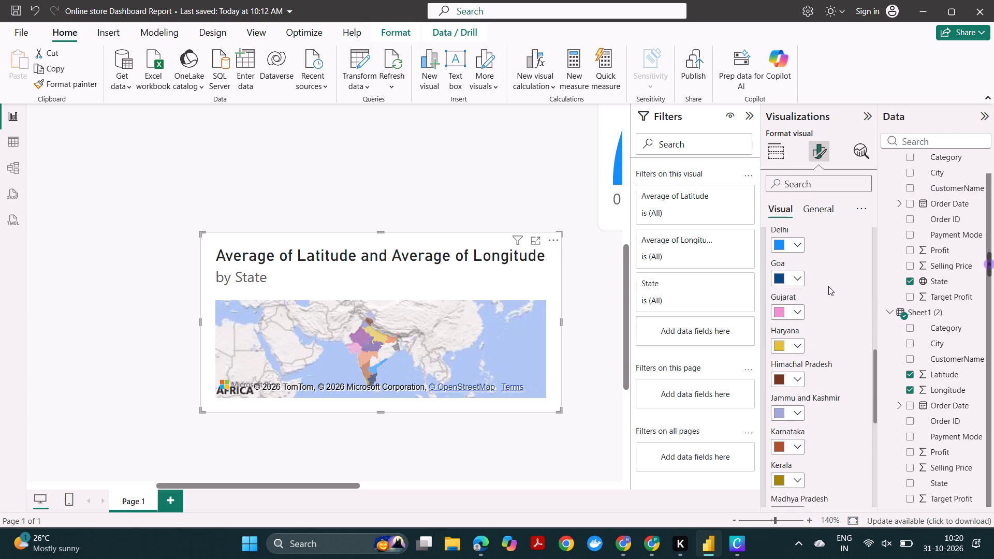
Set the map's fill color to the lightest violet theme shade for Delhi.
{"action": "scroll", "coordinate": [828, 286], "scroll_direction": "up", "scroll_amount": 1}
{"action": "left_click", "coordinate": [780, 306]}
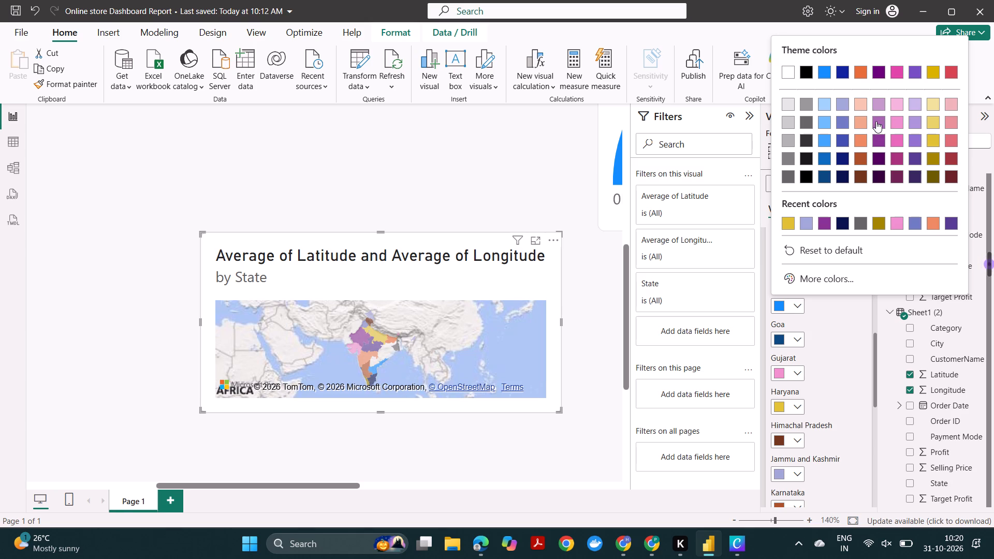
{"action": "left_click", "coordinate": [913, 106]}
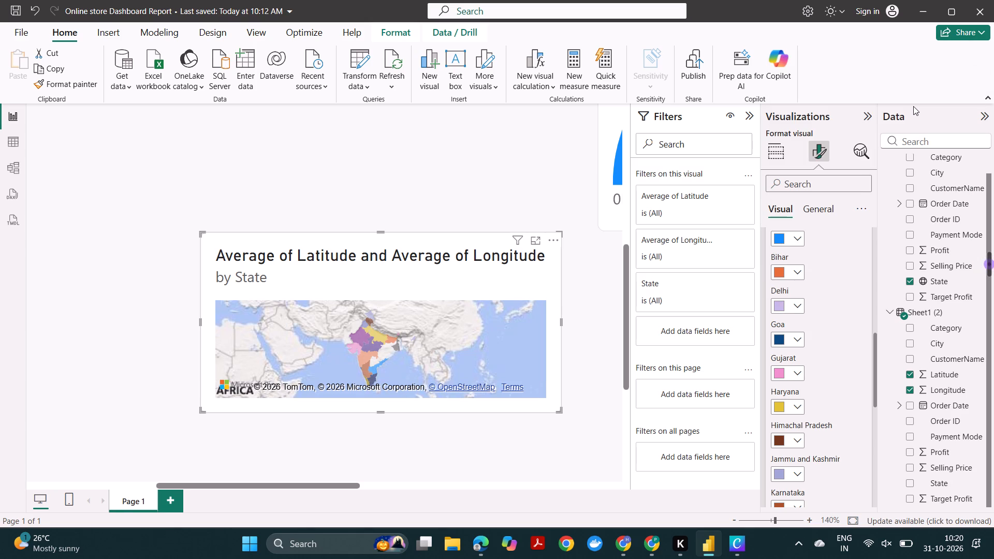
Set the map's fill color to pink #e669b9 for Andhra Pradesh.
{"action": "scroll", "coordinate": [828, 250], "scroll_direction": "up", "scroll_amount": 1}
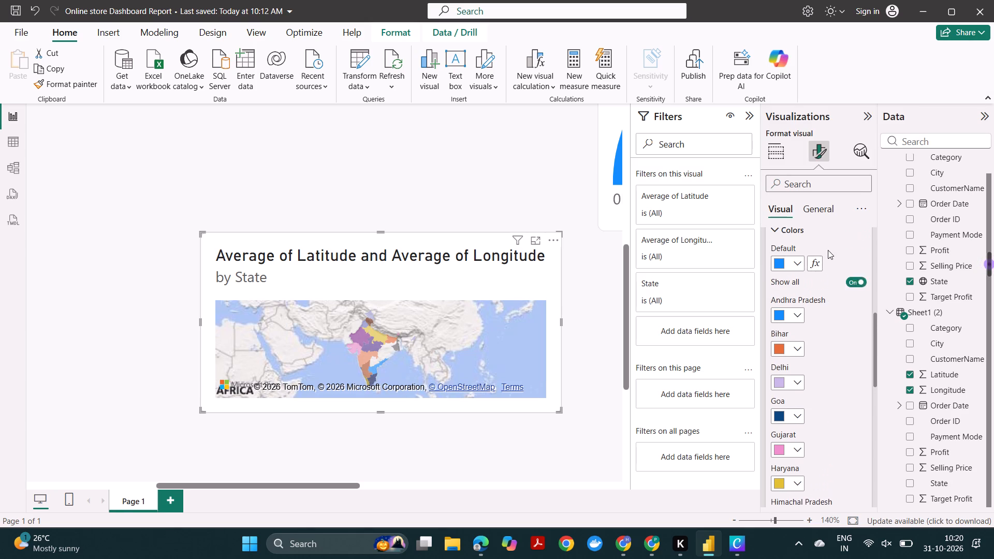
{"action": "scroll", "coordinate": [828, 250], "scroll_direction": "up", "scroll_amount": 1}
{"action": "left_click", "coordinate": [789, 325]}
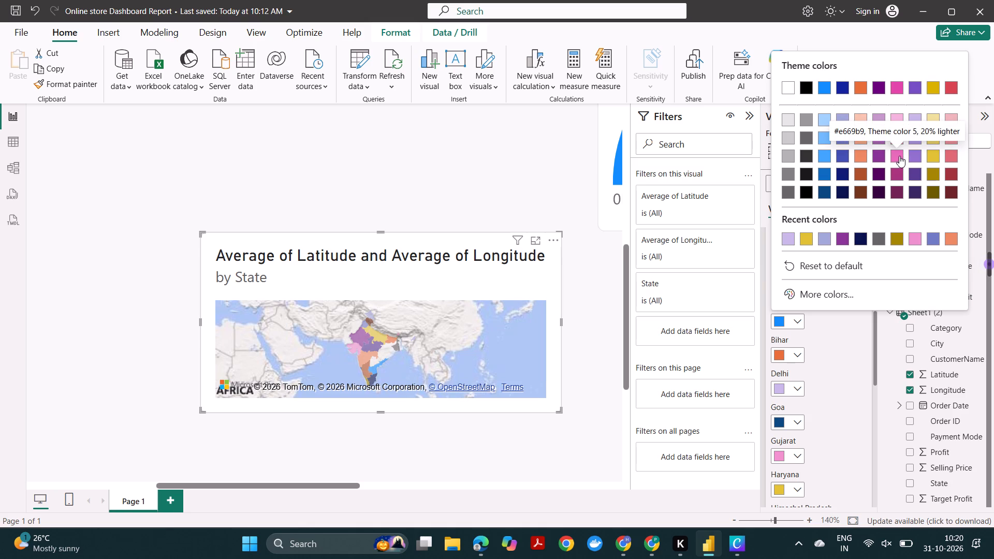
{"action": "left_click", "coordinate": [899, 157]}
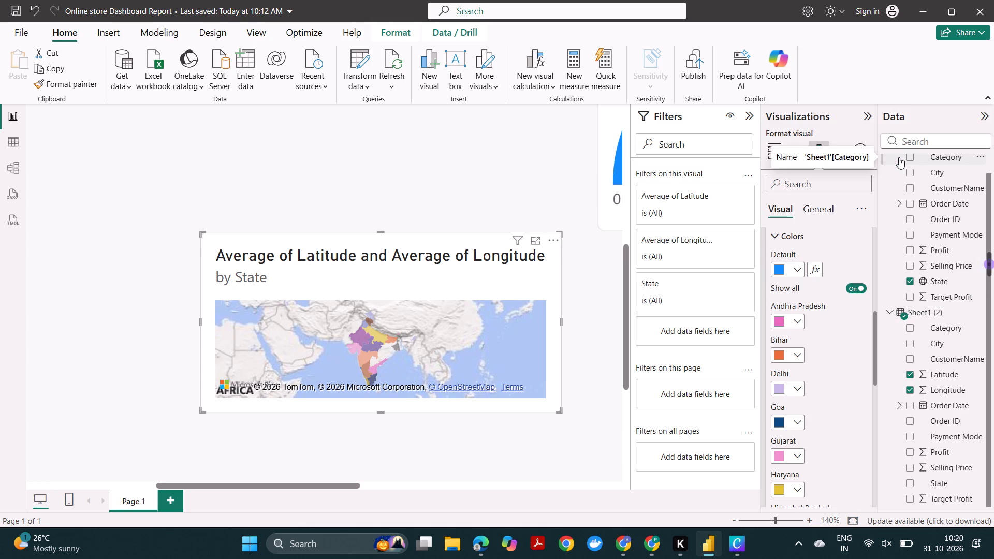
Review the full list of per-state fill colors for states left at the default or sharing a color.
{"action": "scroll", "coordinate": [856, 235], "scroll_direction": "up", "scroll_amount": 1}
{"action": "scroll", "coordinate": [795, 320], "scroll_direction": "up", "scroll_amount": 1}
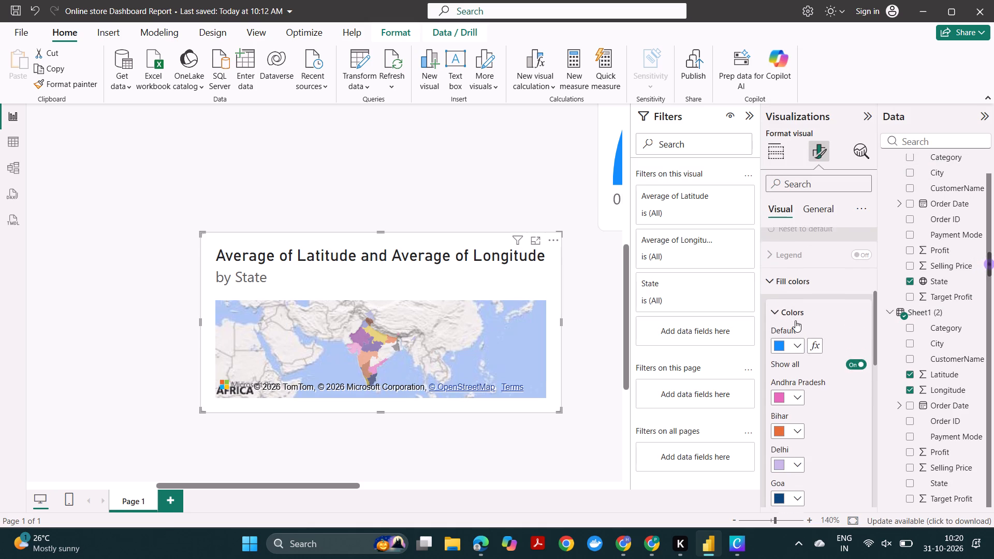
{"action": "scroll", "coordinate": [794, 351], "scroll_direction": "down", "scroll_amount": 4}
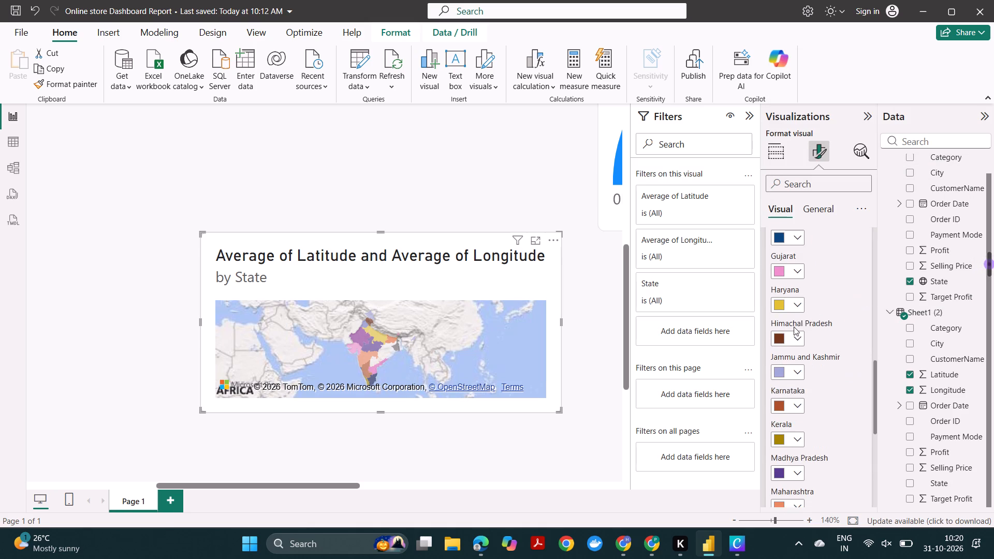
{"action": "scroll", "coordinate": [794, 327], "scroll_direction": "down", "scroll_amount": 4}
{"action": "scroll", "coordinate": [794, 327], "scroll_direction": "up", "scroll_amount": 4}
{"action": "scroll", "coordinate": [794, 327], "scroll_direction": "down", "scroll_amount": 2}
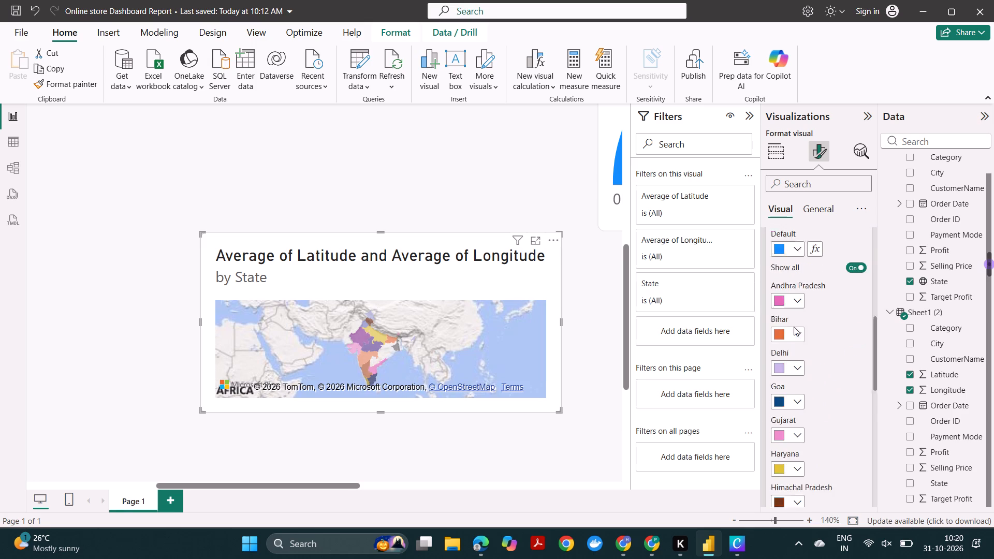
{"action": "scroll", "coordinate": [794, 327], "scroll_direction": "down", "scroll_amount": 2}
{"action": "scroll", "coordinate": [794, 327], "scroll_direction": "up", "scroll_amount": 1}
{"action": "scroll", "coordinate": [794, 327], "scroll_direction": "down", "scroll_amount": 1}
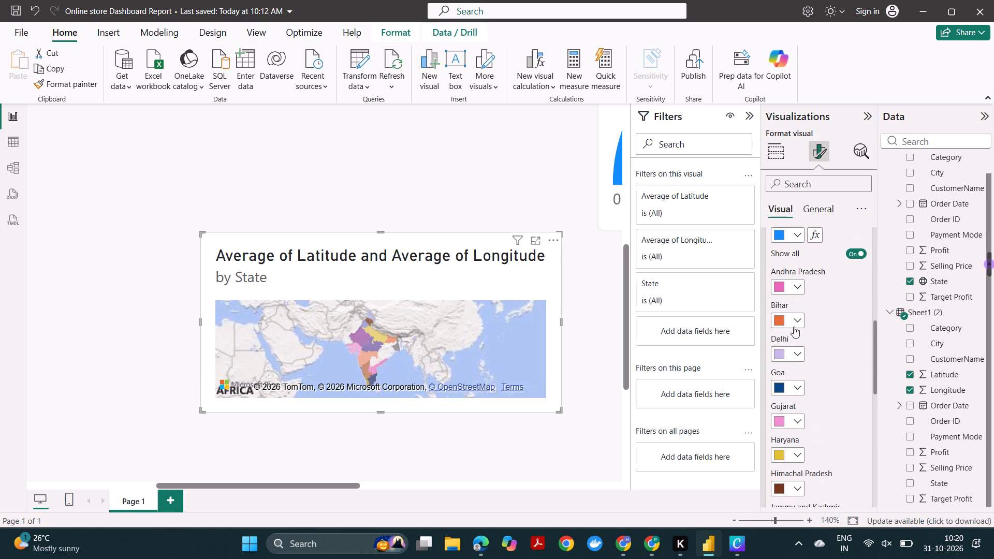
{"action": "scroll", "coordinate": [794, 327], "scroll_direction": "down", "scroll_amount": 3}
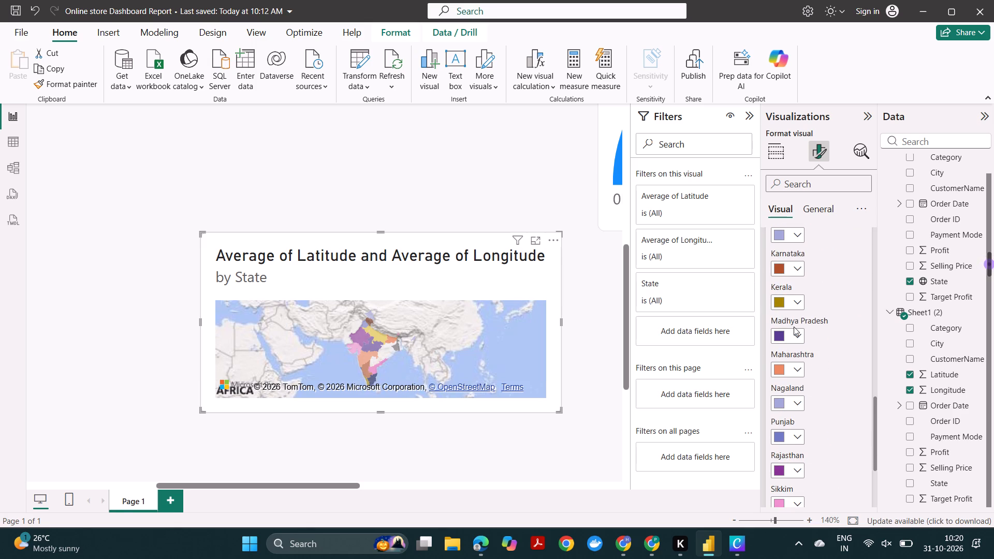
{"action": "scroll", "coordinate": [794, 327], "scroll_direction": "up", "scroll_amount": 1}
{"action": "scroll", "coordinate": [794, 327], "scroll_direction": "down", "scroll_amount": 3}
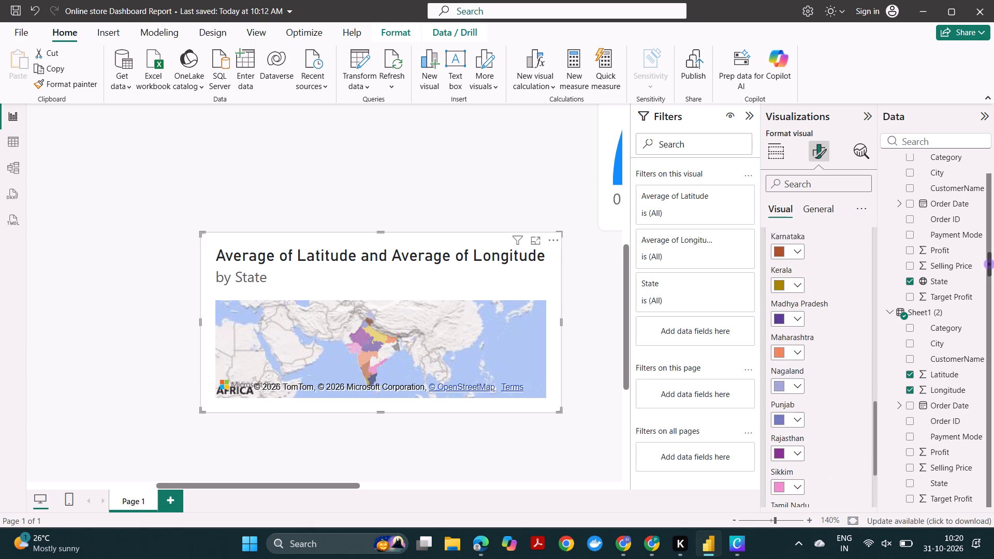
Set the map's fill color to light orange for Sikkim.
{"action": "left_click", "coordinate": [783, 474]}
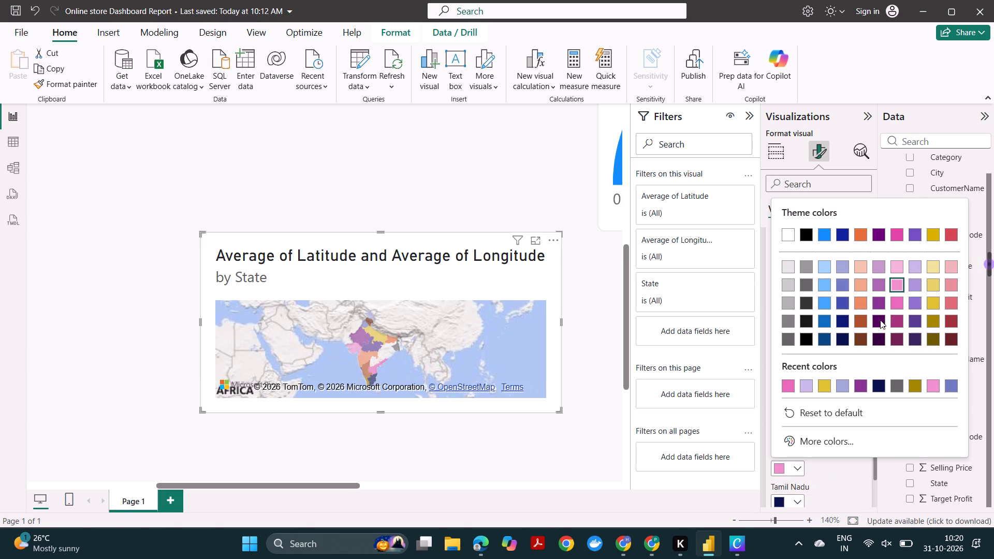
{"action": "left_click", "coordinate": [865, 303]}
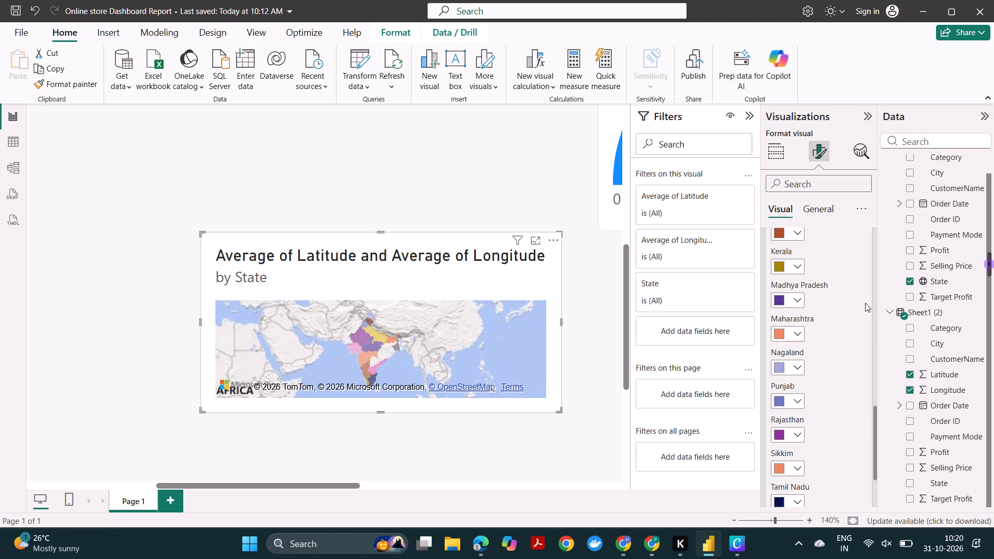
Set the map's fill color to dark yellow for Sikkim, matching Kerala.
{"action": "left_click", "coordinate": [796, 468]}
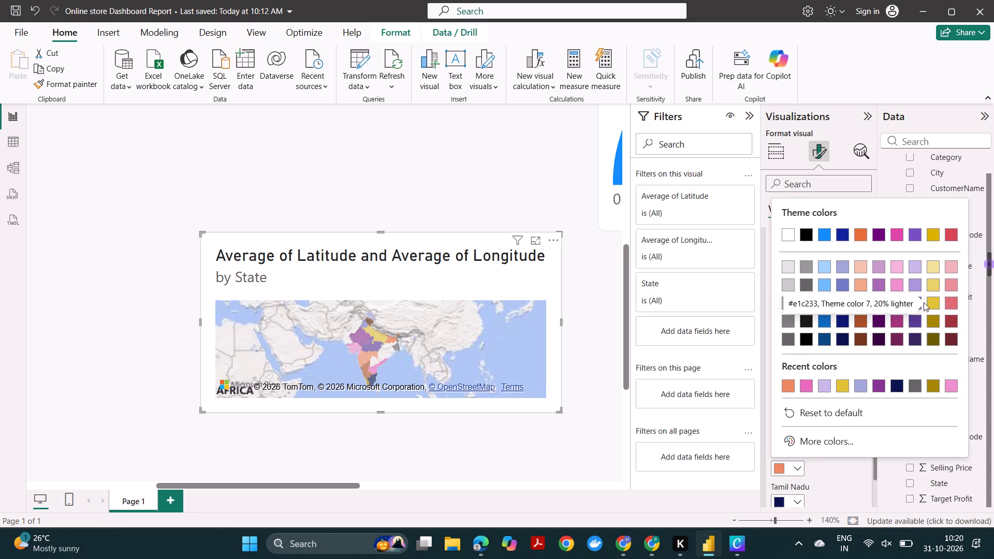
{"action": "left_click", "coordinate": [933, 318]}
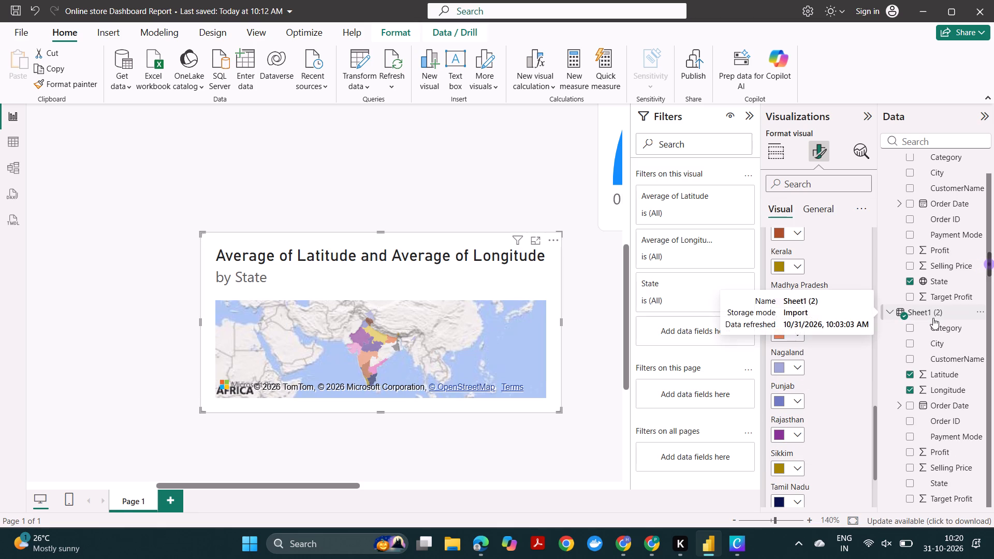
Set the map's fill color to dark gray for Sikkim so it no longer shares Kerala's dark yellow.
{"action": "scroll", "coordinate": [845, 401], "scroll_direction": "down", "scroll_amount": 1}
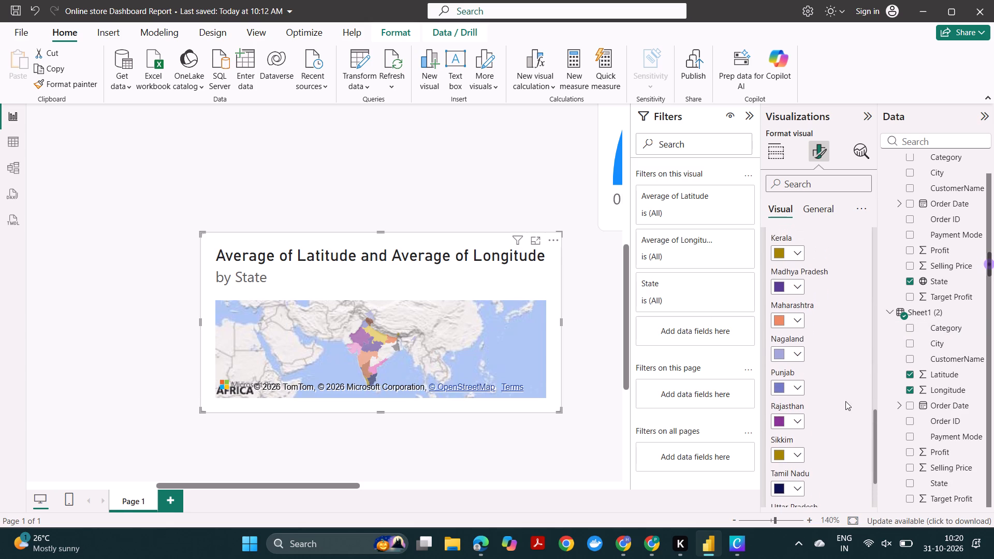
{"action": "scroll", "coordinate": [845, 401], "scroll_direction": "down", "scroll_amount": 2}
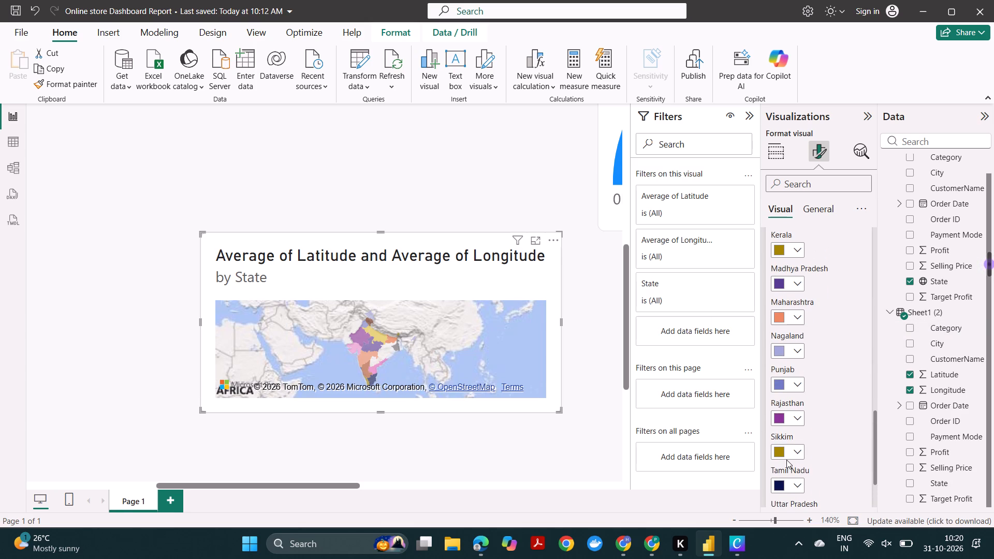
{"action": "left_click", "coordinate": [785, 455]}
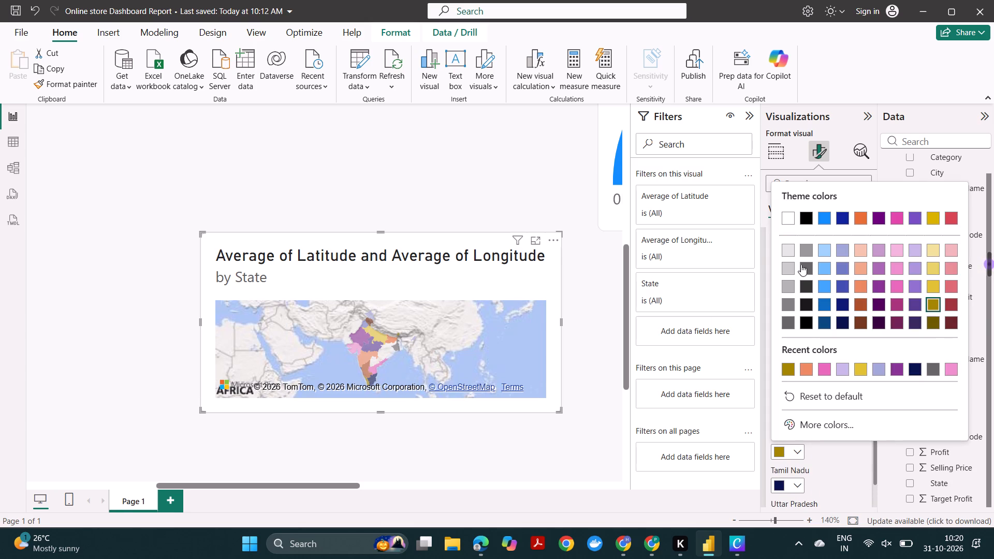
{"action": "left_click", "coordinate": [801, 263]}
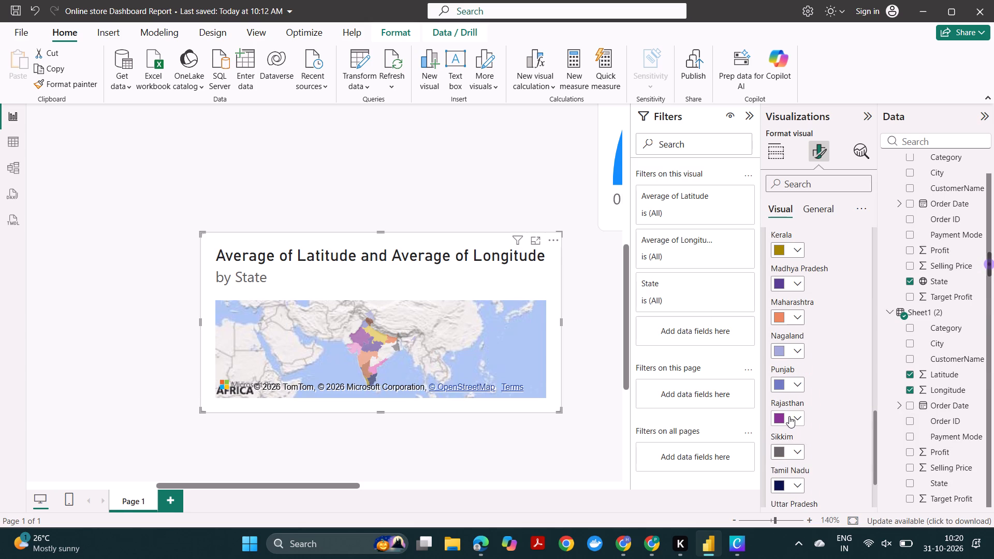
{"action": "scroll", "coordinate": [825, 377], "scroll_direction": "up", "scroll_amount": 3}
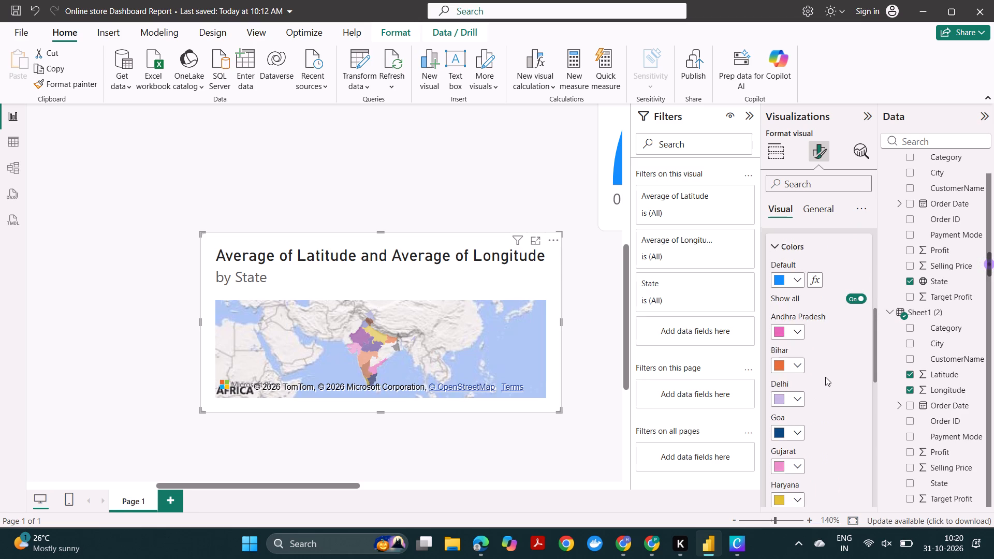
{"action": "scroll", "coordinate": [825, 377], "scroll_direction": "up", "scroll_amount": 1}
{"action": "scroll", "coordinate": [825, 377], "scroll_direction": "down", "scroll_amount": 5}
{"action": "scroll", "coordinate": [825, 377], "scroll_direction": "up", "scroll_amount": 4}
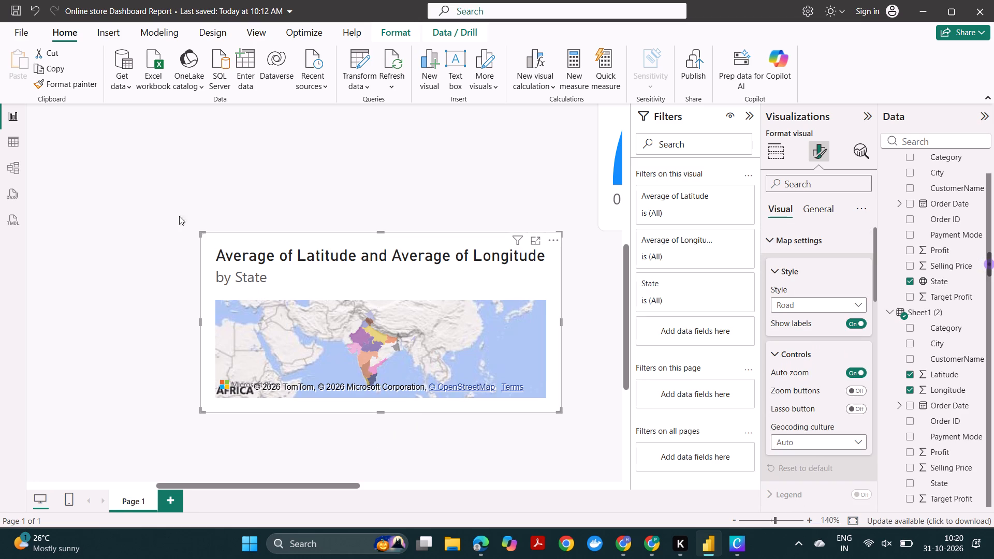
Close the Online store Dashboard report and save its changes.
{"action": "left_click", "coordinate": [24, 31]}
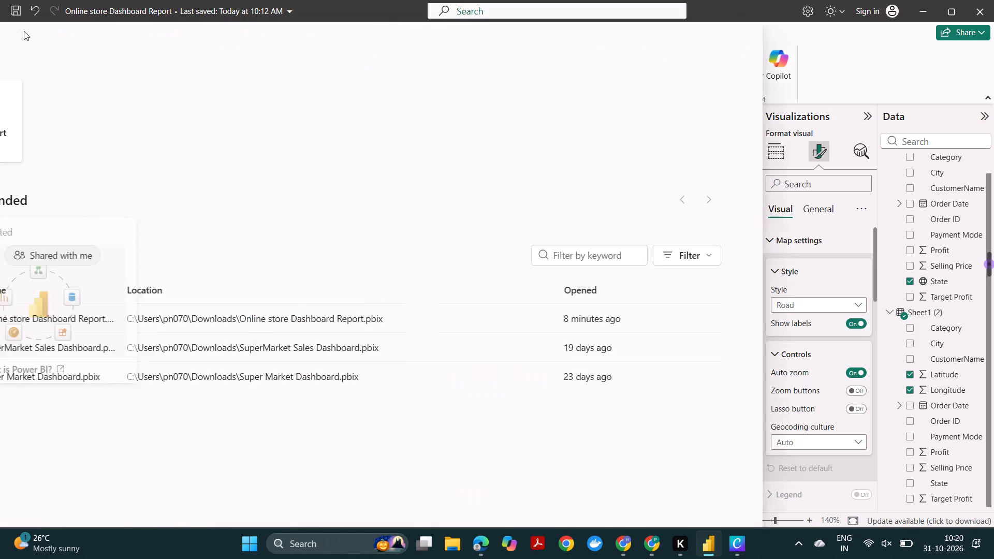
{"action": "scroll", "coordinate": [361, 311], "scroll_direction": "down", "scroll_amount": 2}
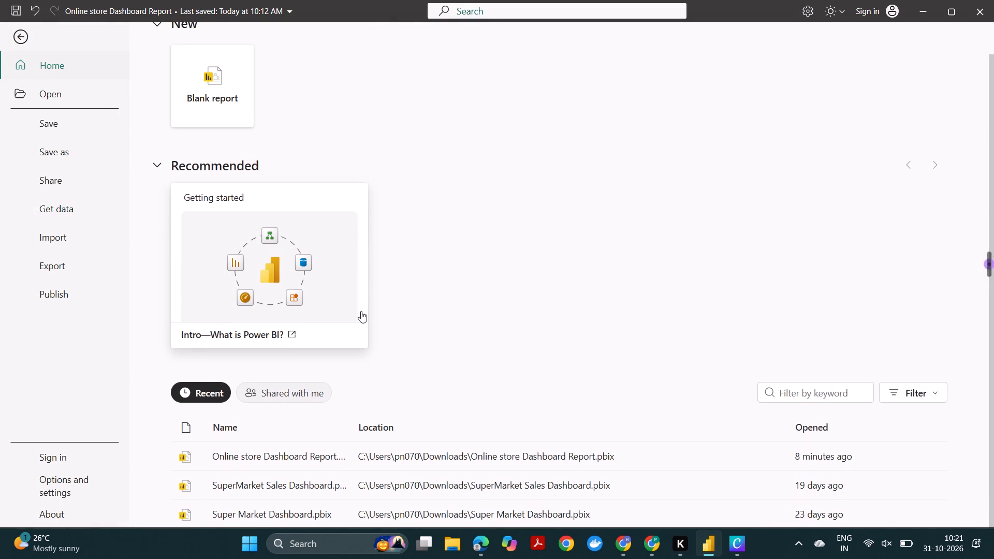
{"action": "scroll", "coordinate": [361, 311], "scroll_direction": "up", "scroll_amount": 5}
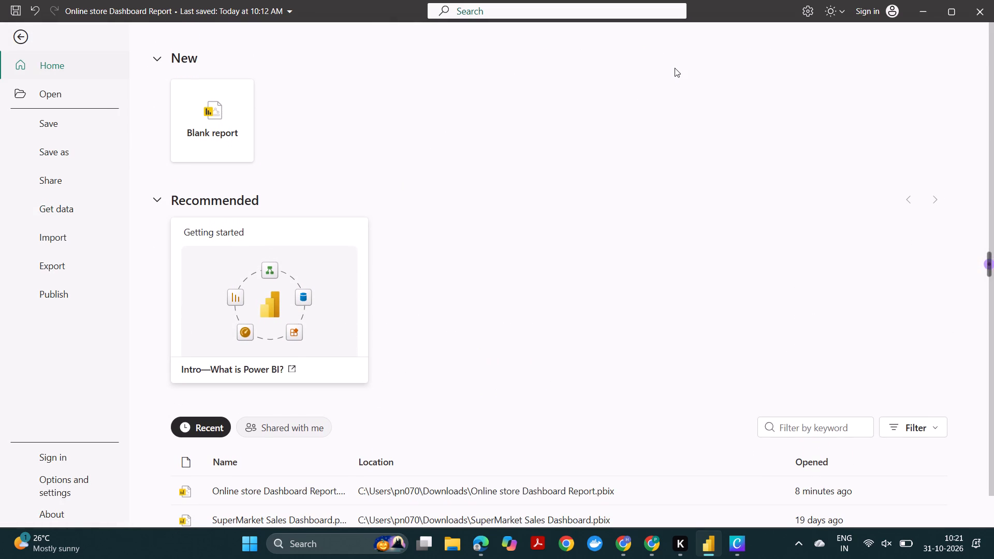
{"action": "left_click", "coordinate": [993, 1]}
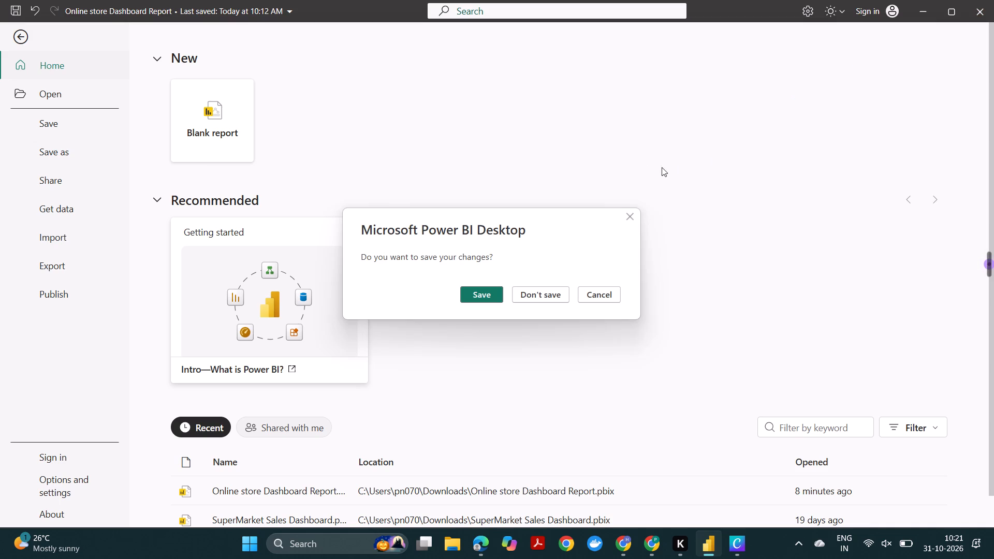
{"action": "left_click", "coordinate": [486, 289]}
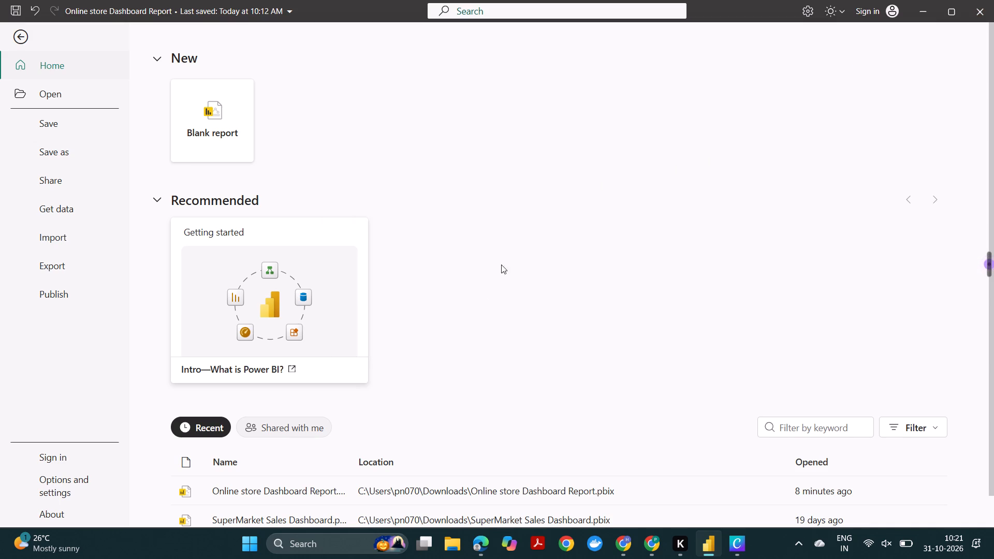
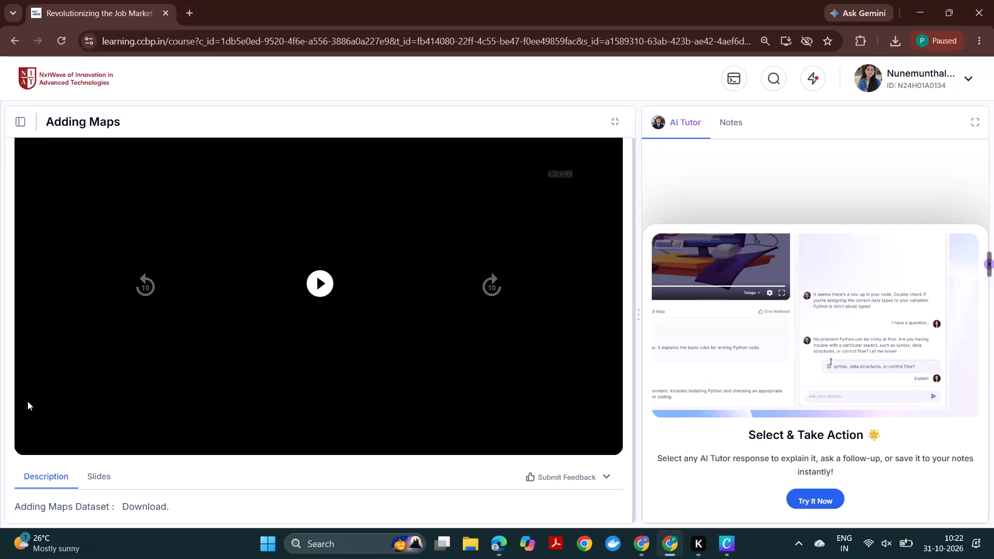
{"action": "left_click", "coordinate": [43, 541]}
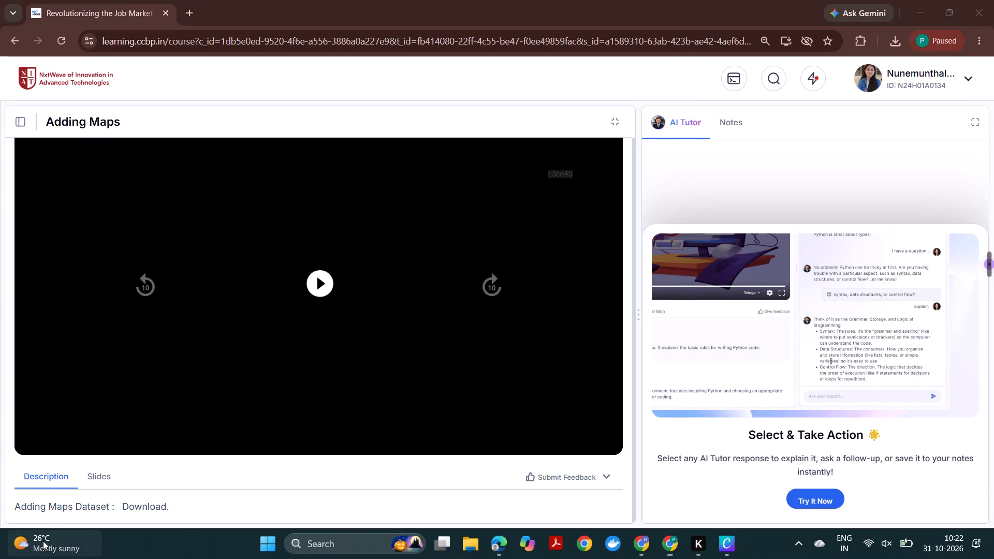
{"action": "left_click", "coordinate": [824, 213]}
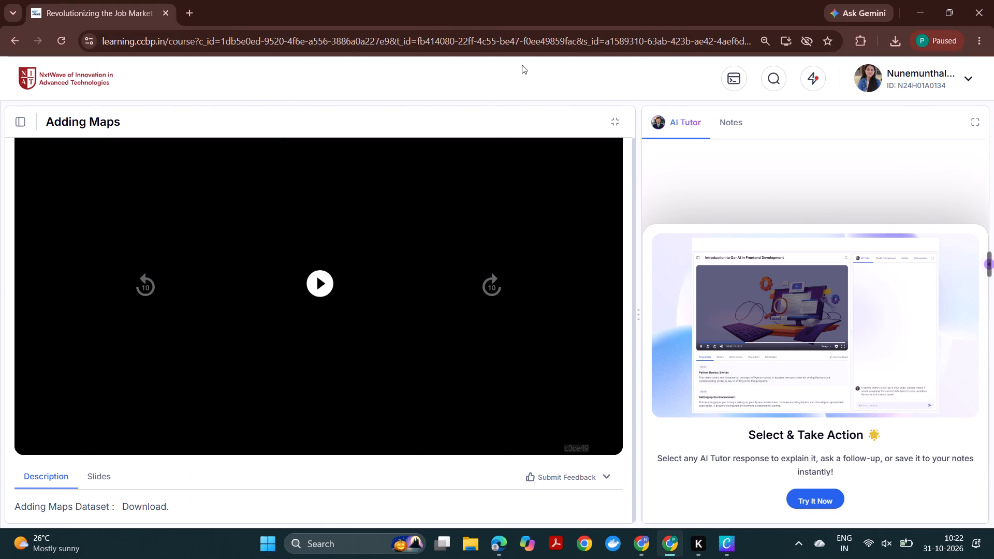
Try the AI Tutor's Select & Take Action feature on the Adding Maps lesson page.
{"action": "left_click", "coordinate": [812, 496]}
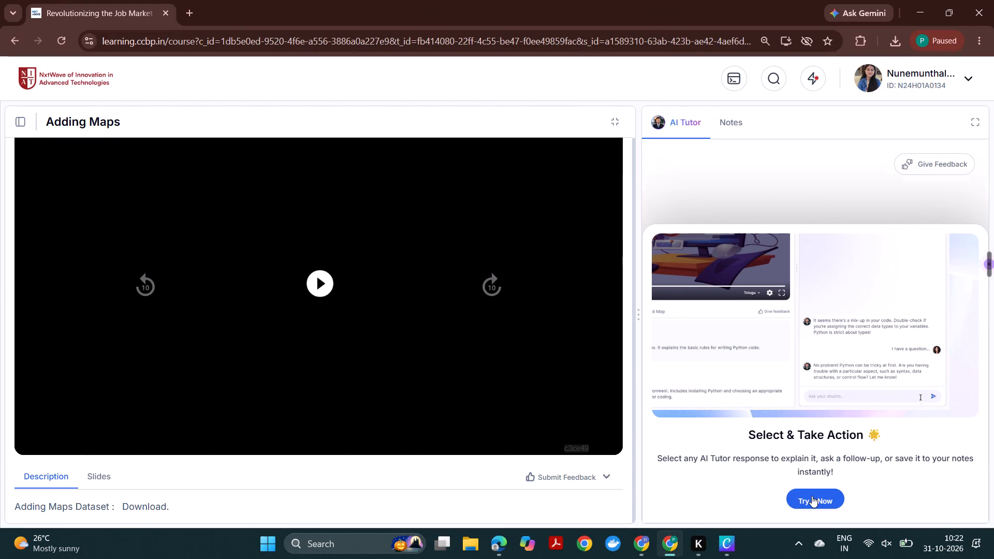